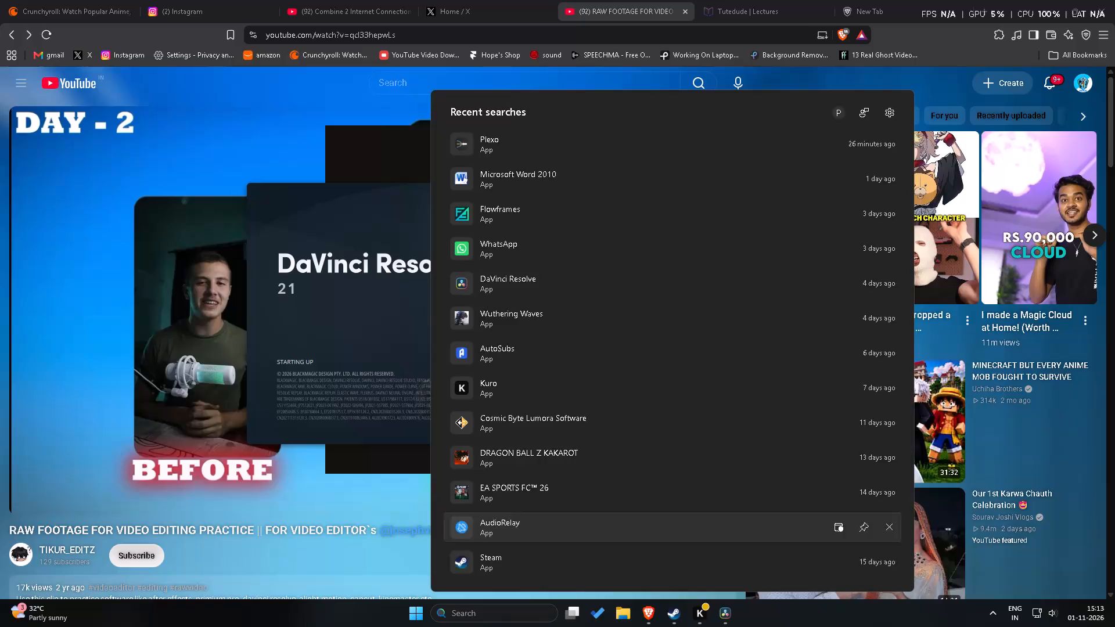
Switch to DaVinci Resolve and open the local project ps15.
left_click(725, 623)
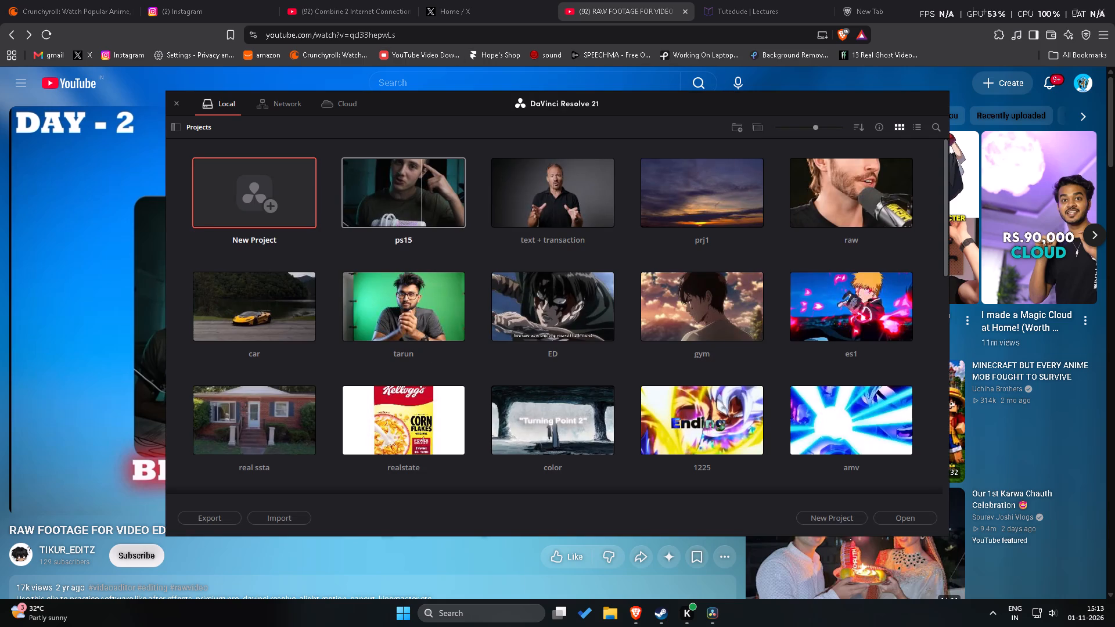
double_click(443, 185)
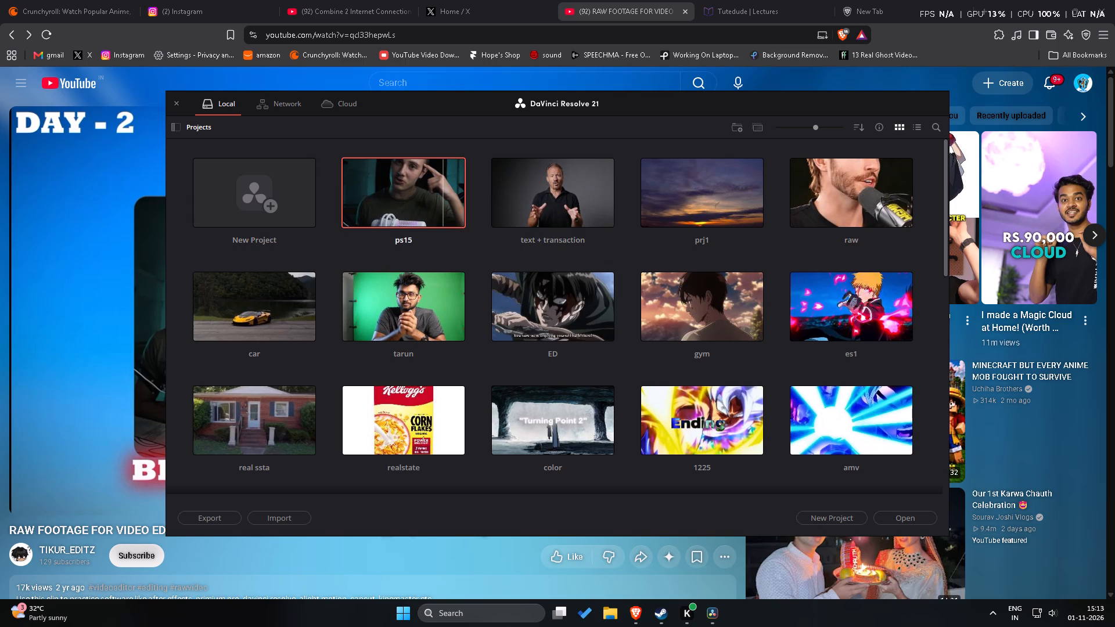
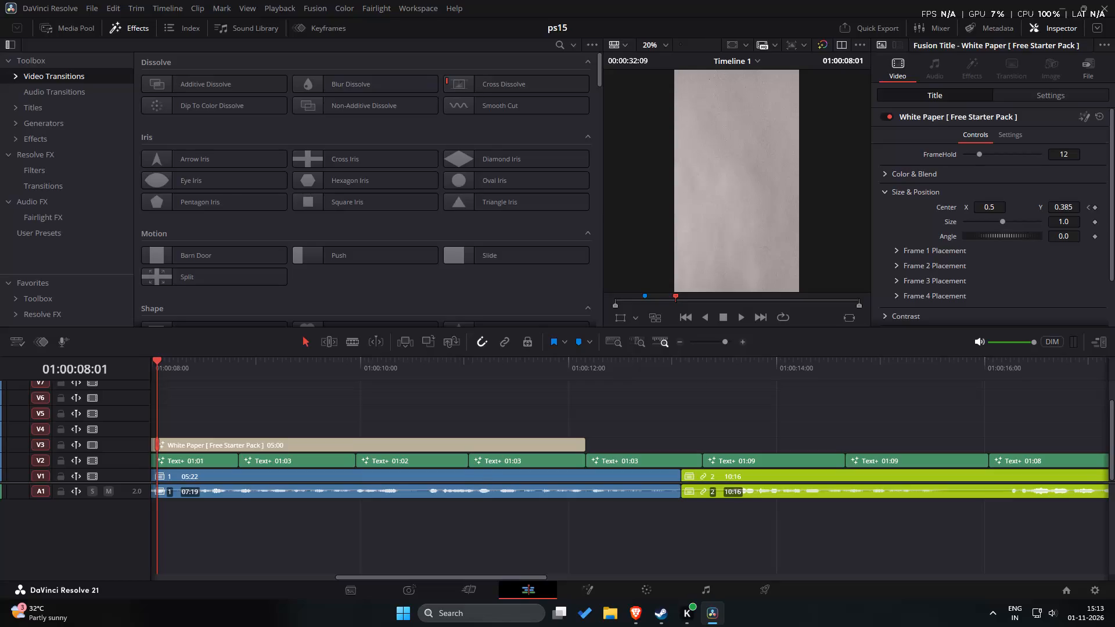
Review the edit from the start of Timeline 1 through the opening titles to the GOALS note section.
left_click_drag(160, 365, 30, 390)
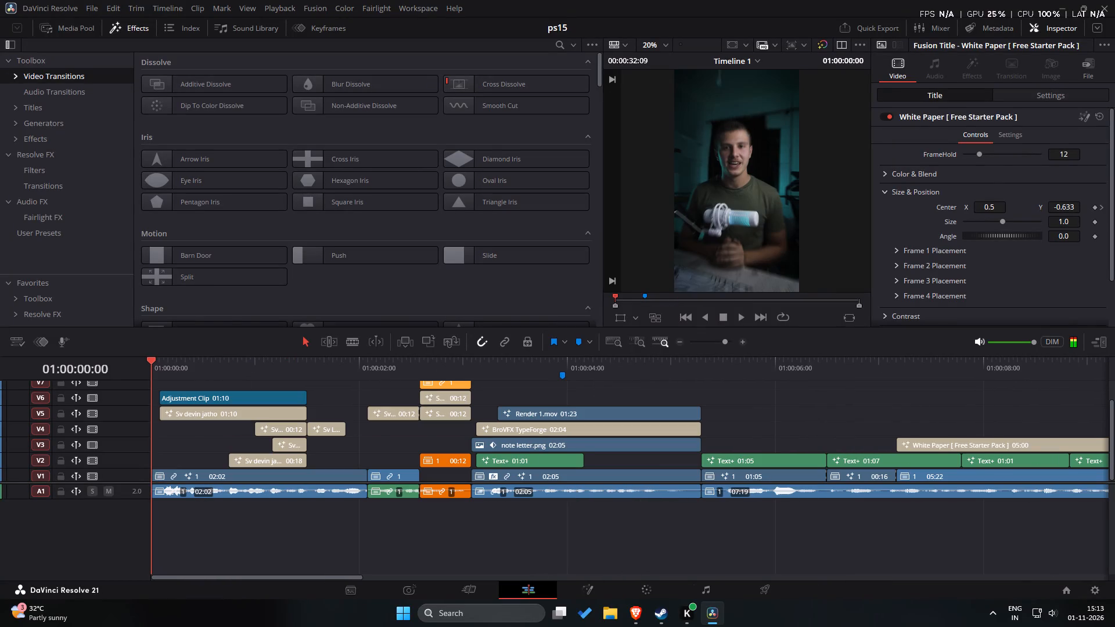
left_click_drag(30, 390, 14, 391)
key("space")
key("space")
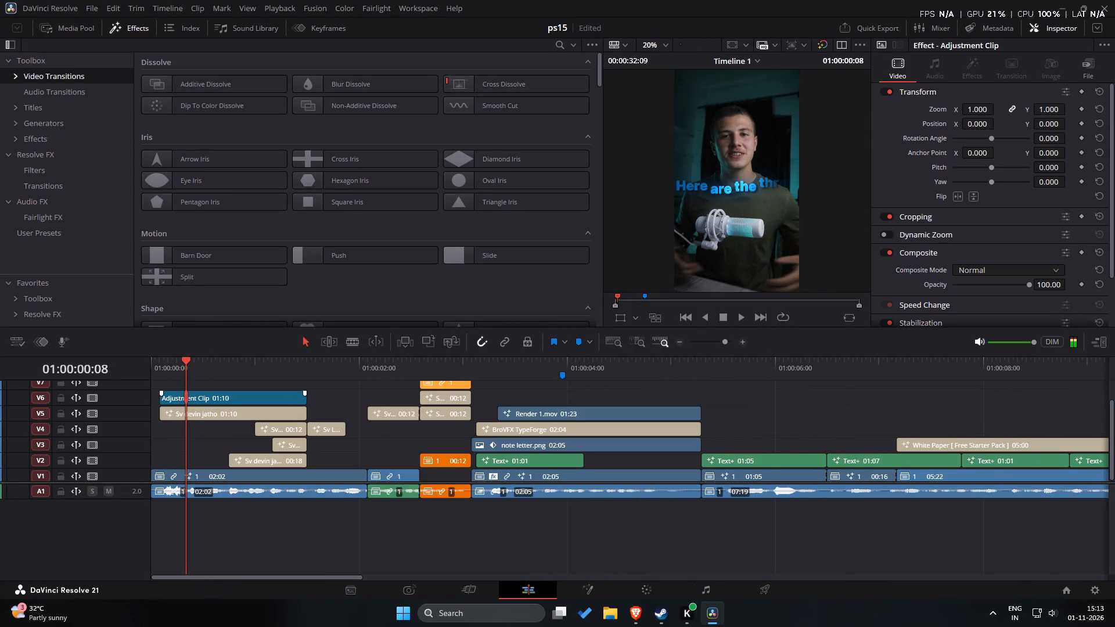
left_click_drag(155, 362, 394, 405)
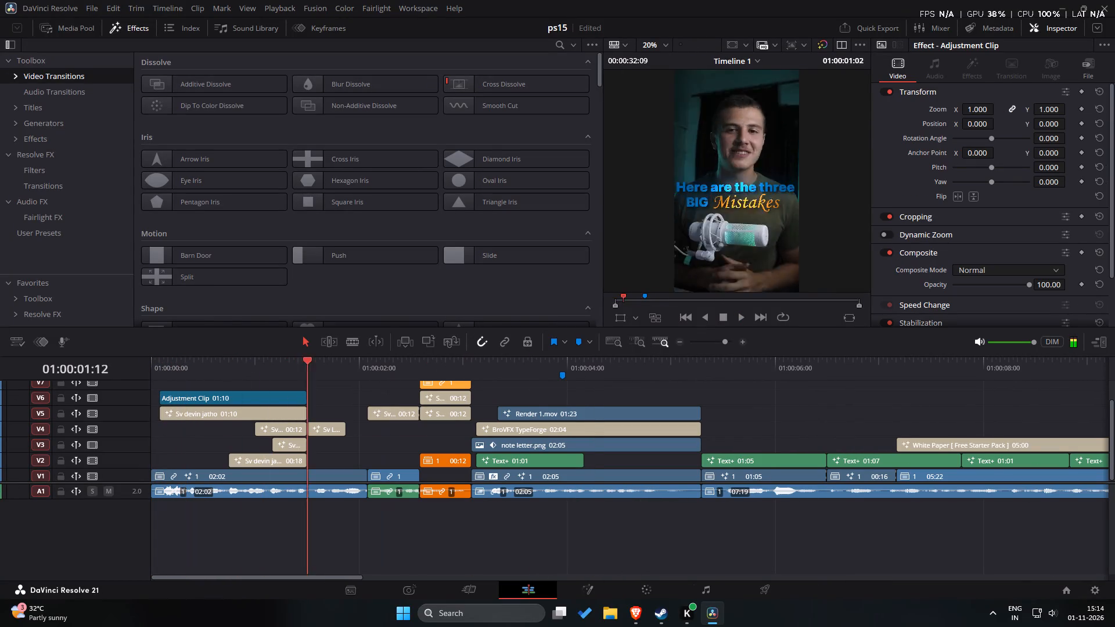
left_click_drag(394, 405, 0, 433)
key("space")
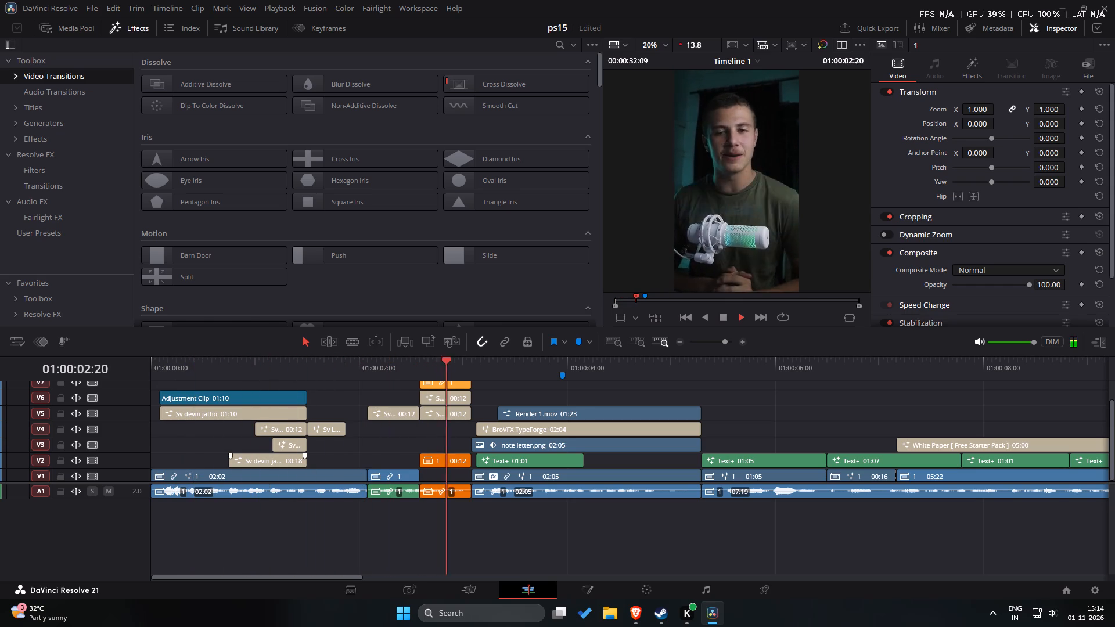
key("space")
left_click_drag(492, 359, 353, 358)
key("space")
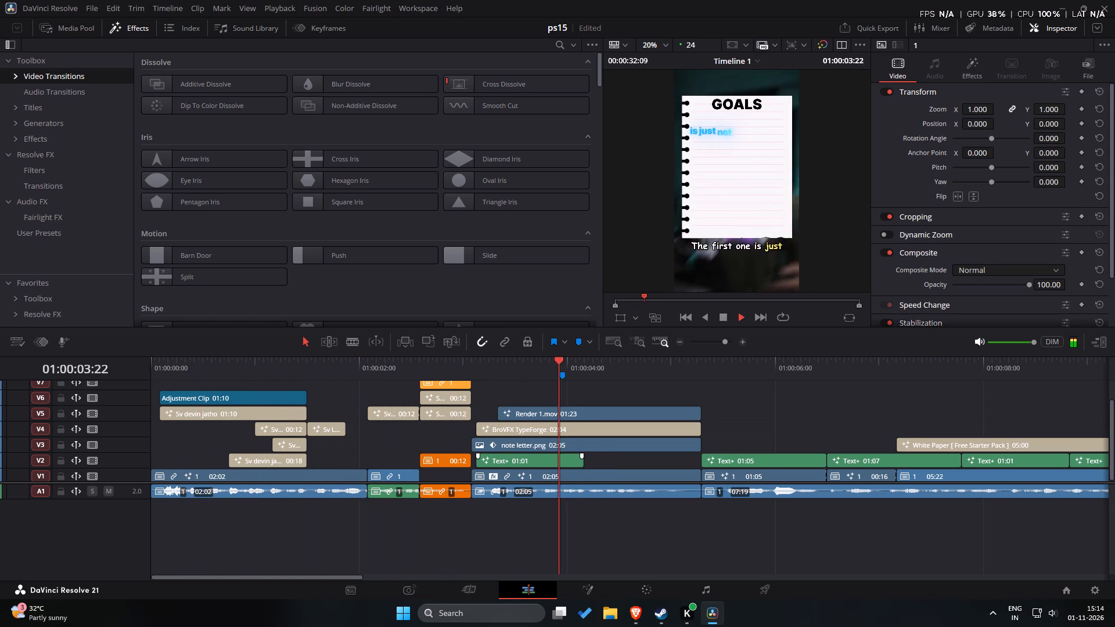
key("space")
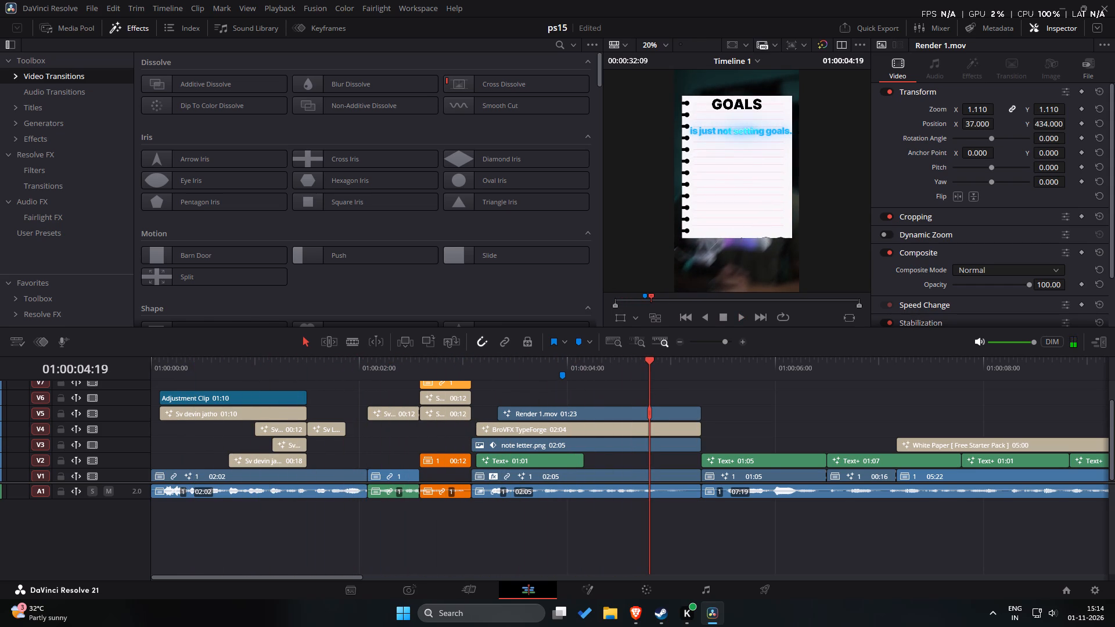
Resize the timeline and its video track area so that video tracks V1 to V8 are all shown.
left_click_drag(650, 356, 567, 310)
left_click_drag(642, 322, 599, 327)
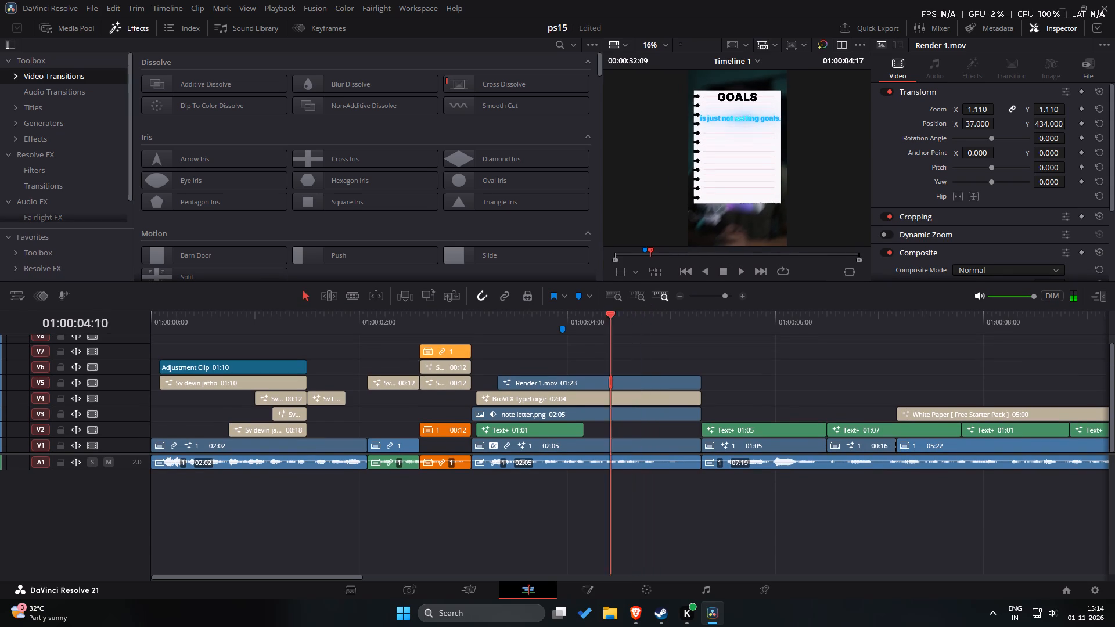
left_click_drag(599, 327, 415, 338)
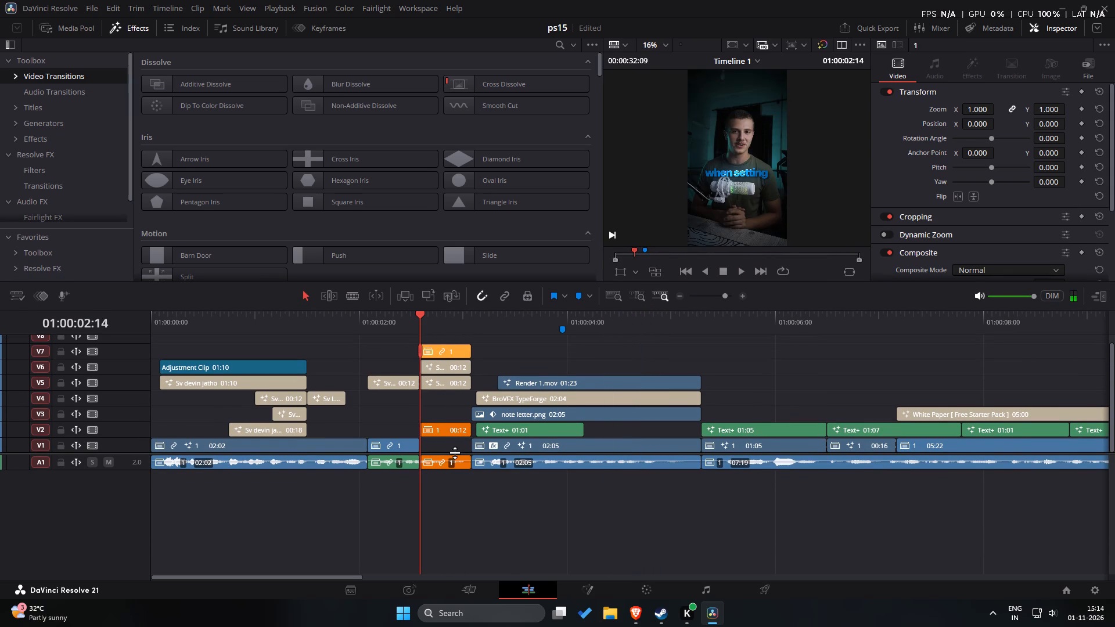
left_click_drag(455, 453, 441, 552)
left_click_drag(423, 337, 404, 327)
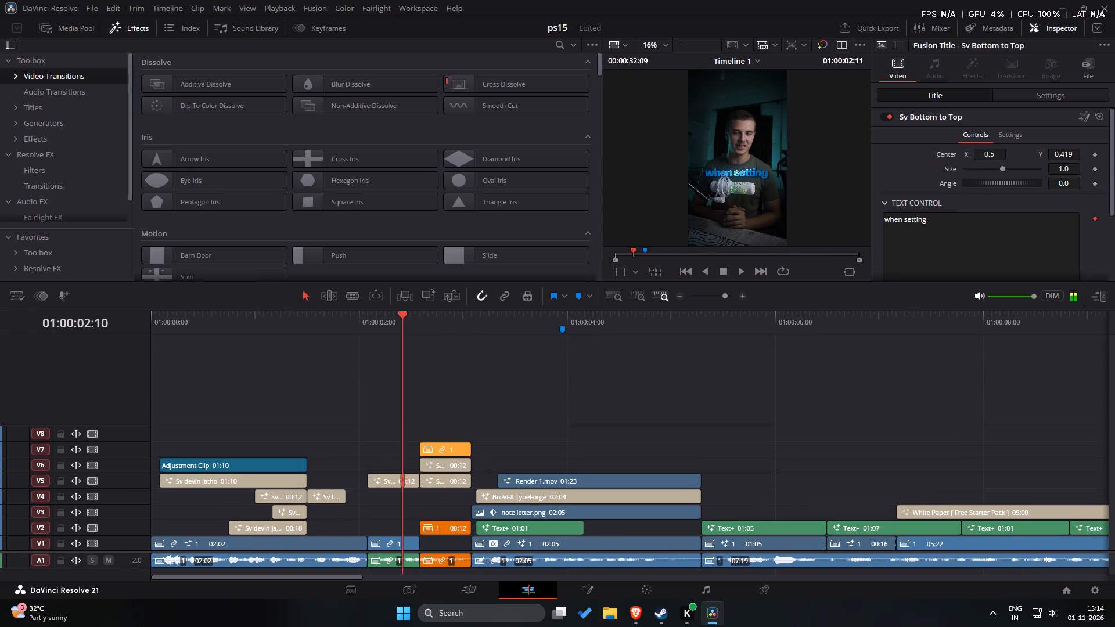
left_click_drag(426, 280, 428, 352)
Review the section from the "when setting" title through the GOALS note and captions up to the White Paper title.
left_click_drag(406, 391, 377, 403)
key("space")
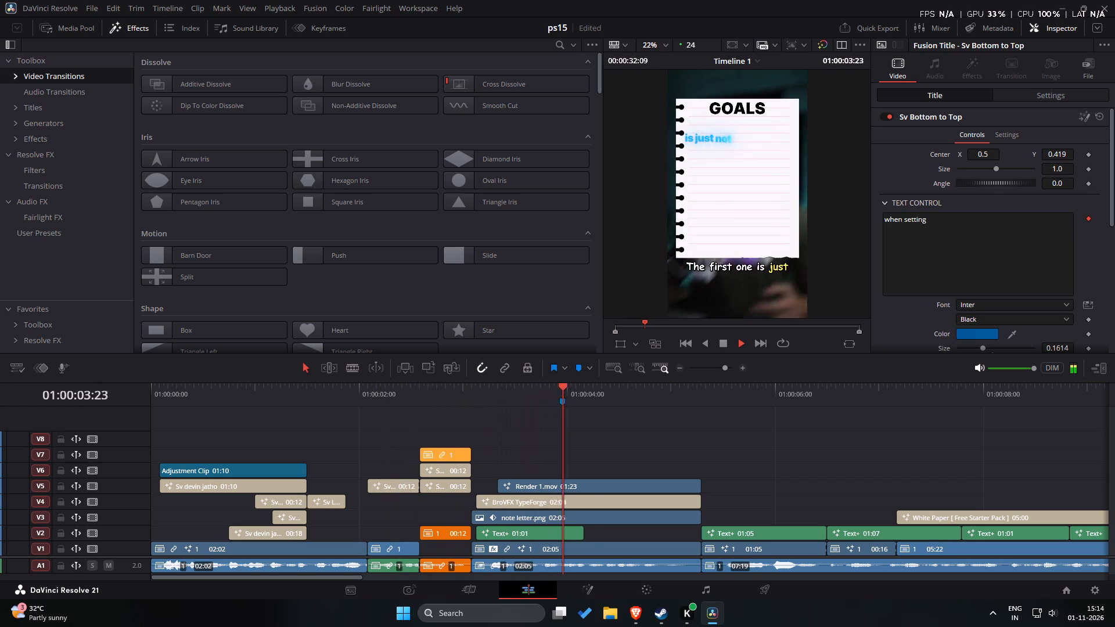
key("space")
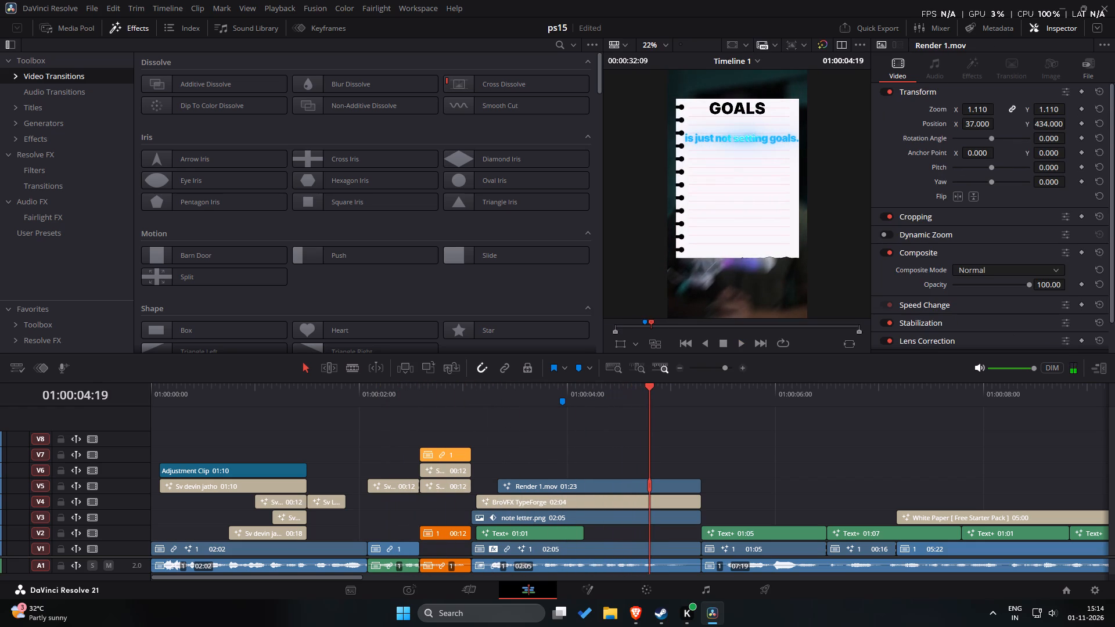
key("space")
key("space")
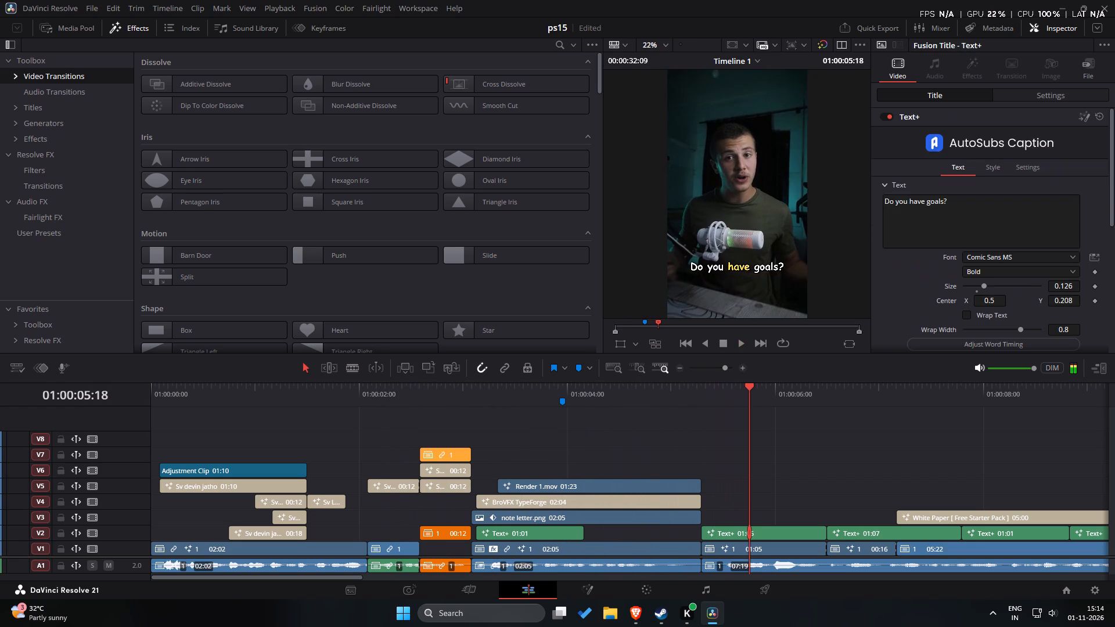
key("space")
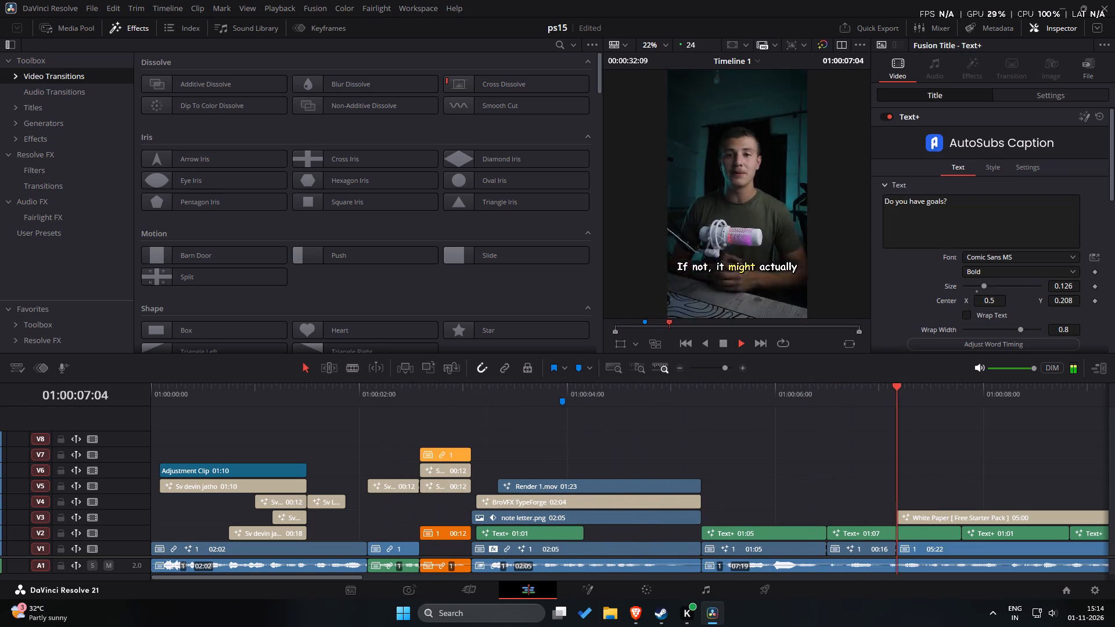
key("space")
left_click_drag(928, 394, 927, 394)
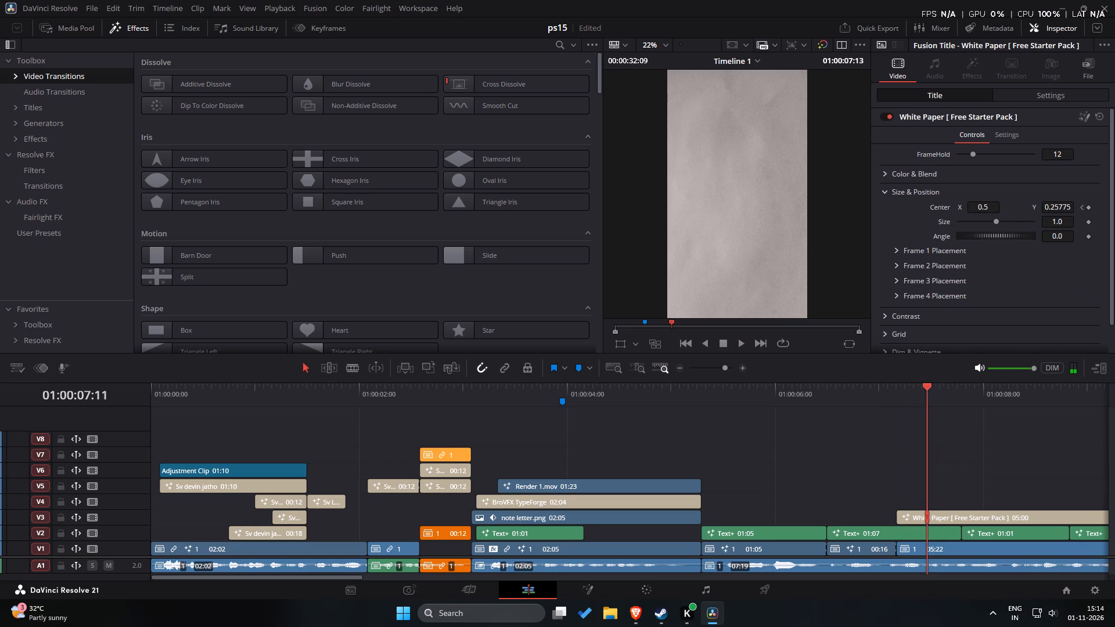
left_click_drag(927, 394, 894, 395)
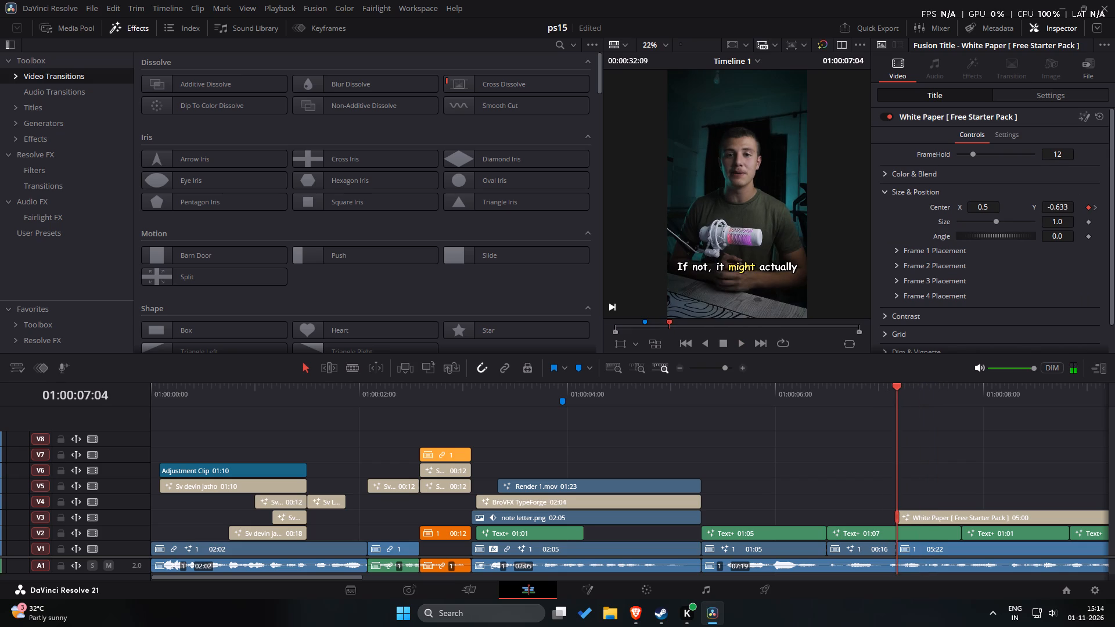
left_click_drag(894, 395, 721, 399)
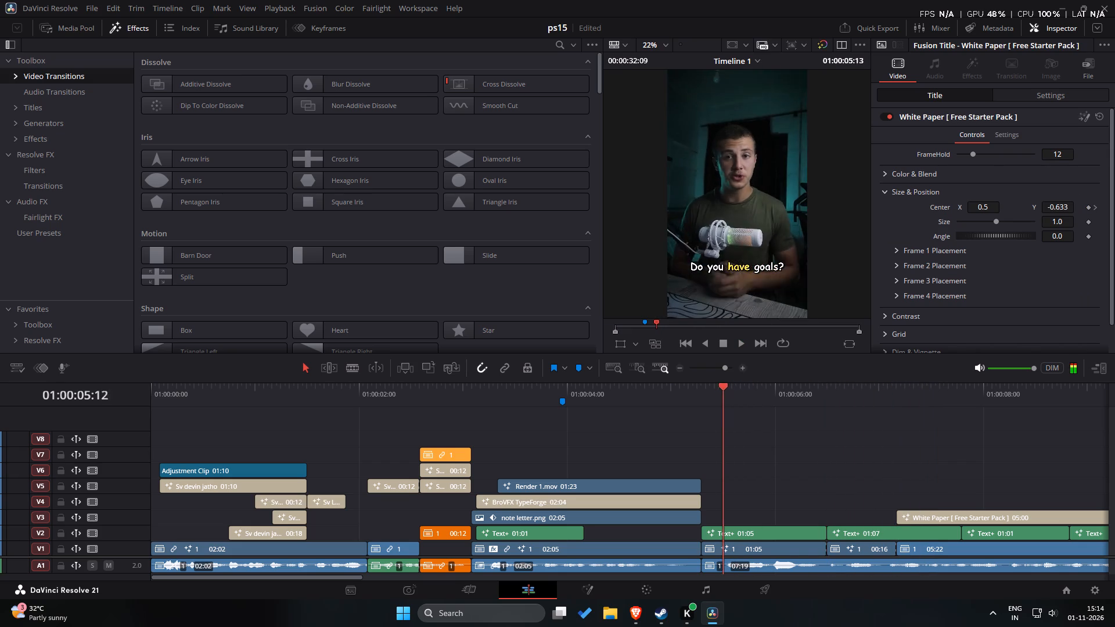
left_click_drag(721, 399, 689, 401)
key("space")
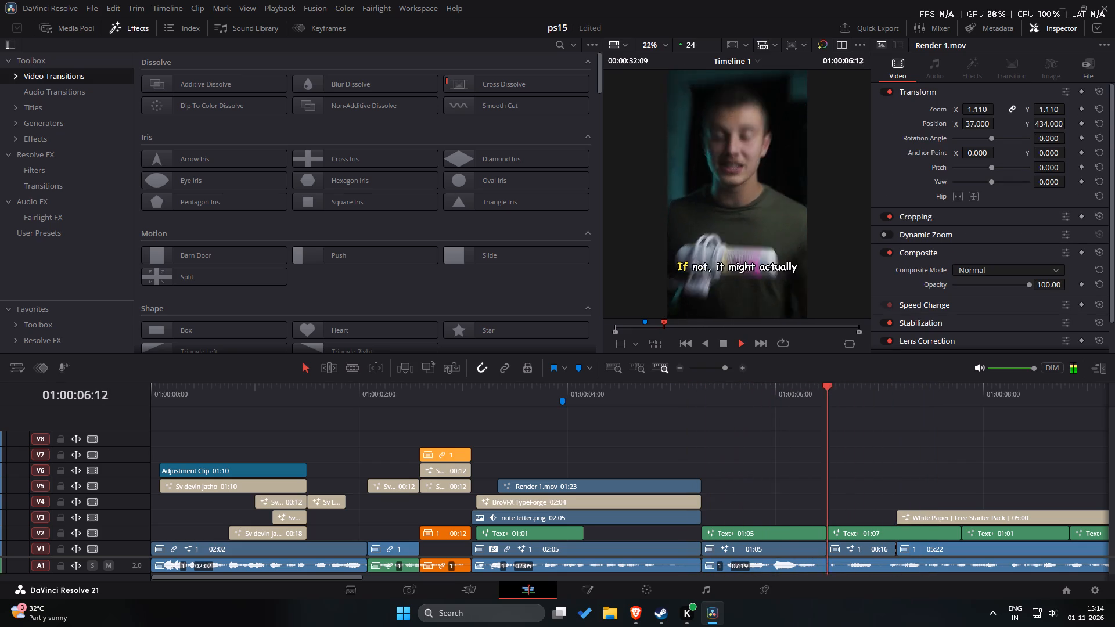
key("space")
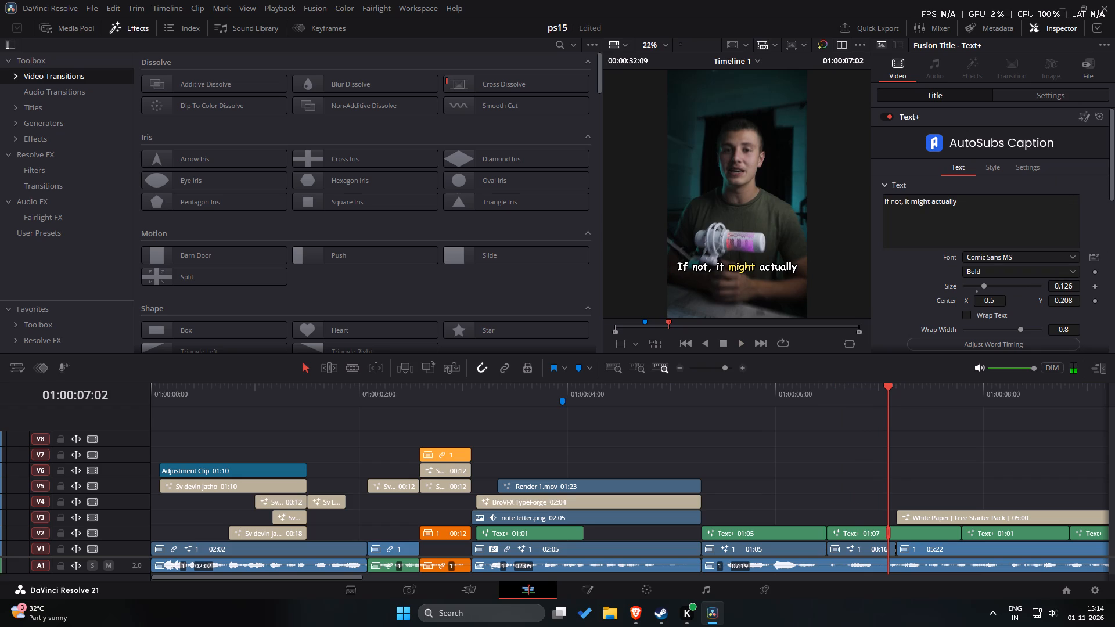
Examine the White Paper title section on track V3 and the captioned shots leading into it from "Do you have goals?".
left_click_drag(882, 388, 891, 392)
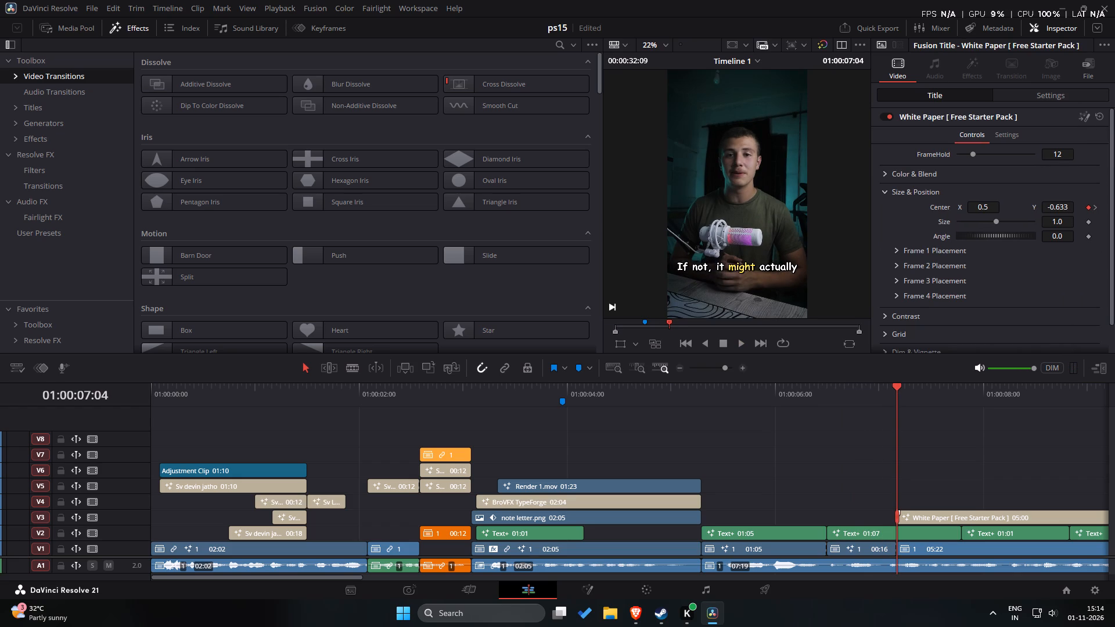
key("space")
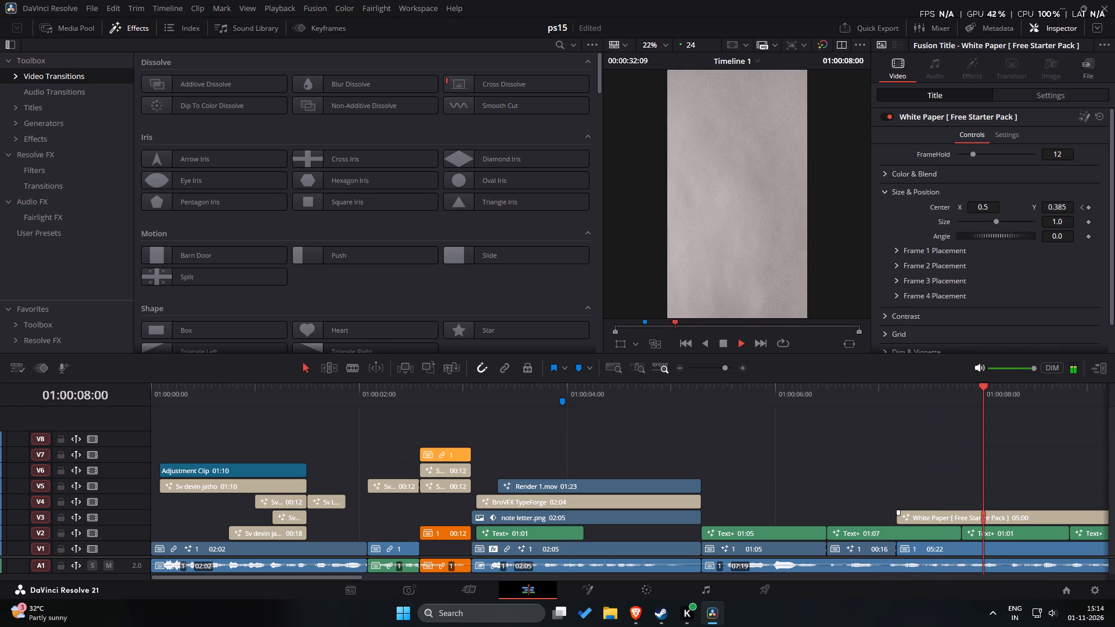
key("space")
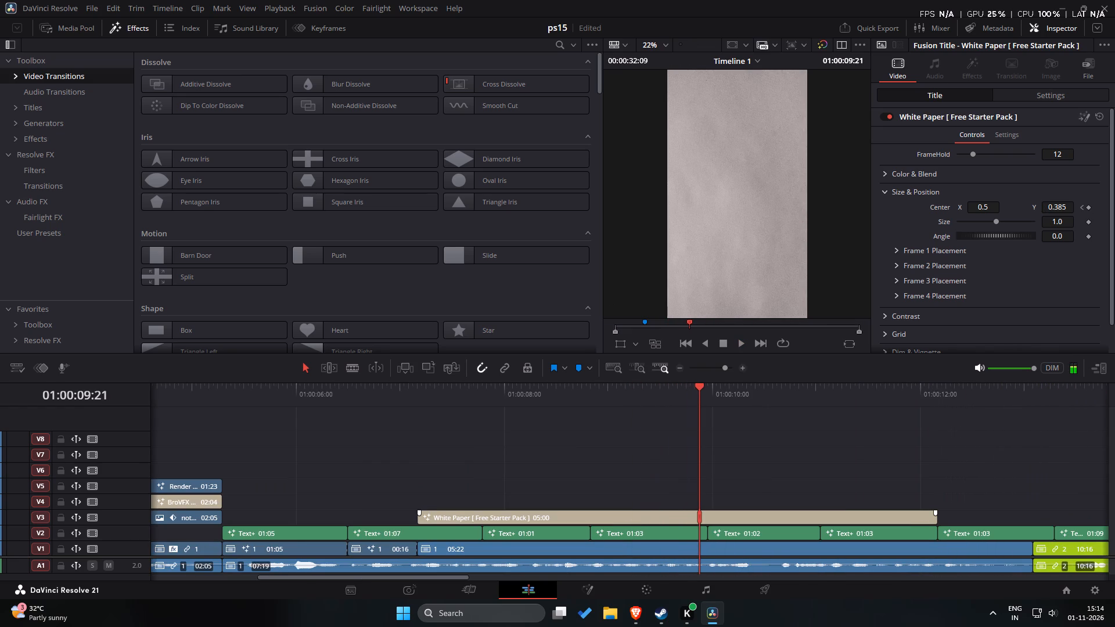
left_click_drag(697, 391, 411, 417)
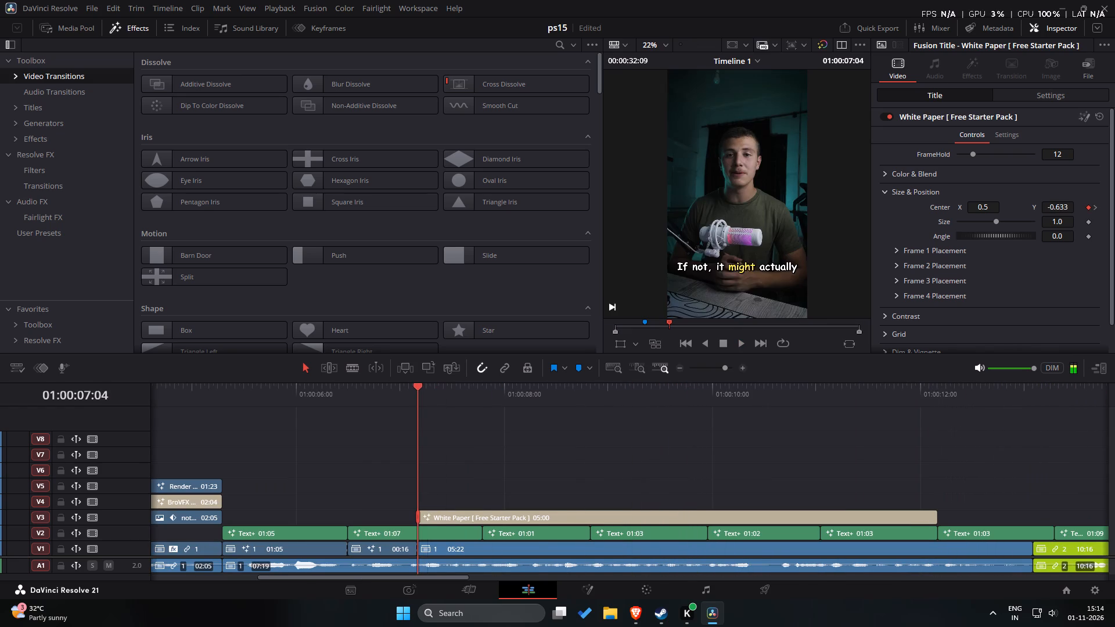
left_click_drag(411, 417, 644, 442)
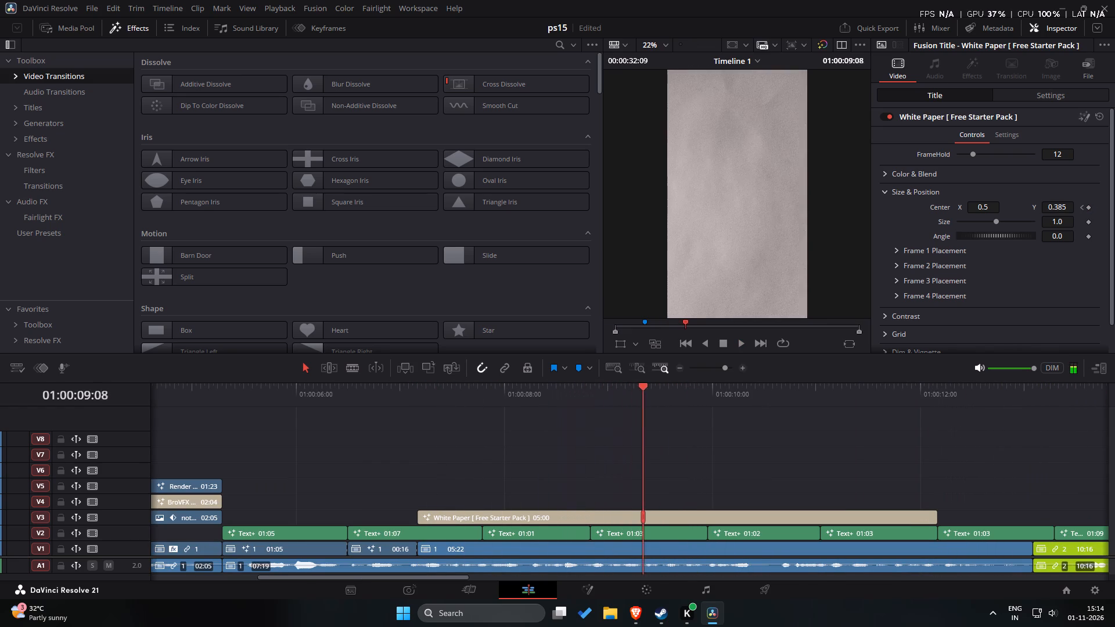
left_click_drag(644, 442, 785, 453)
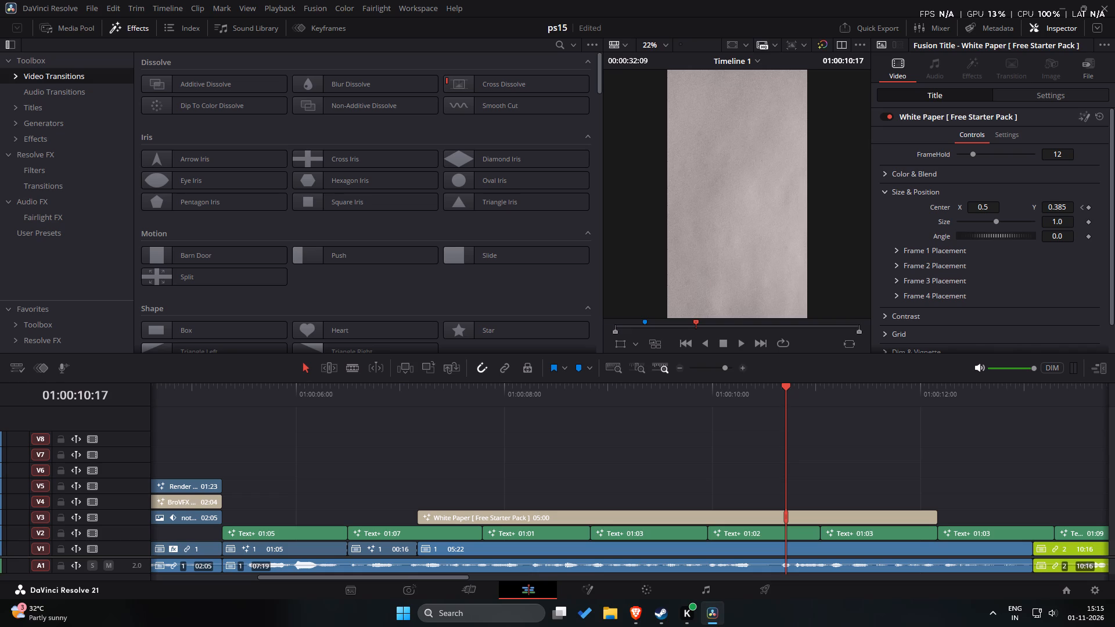
left_click_drag(785, 395, 409, 440)
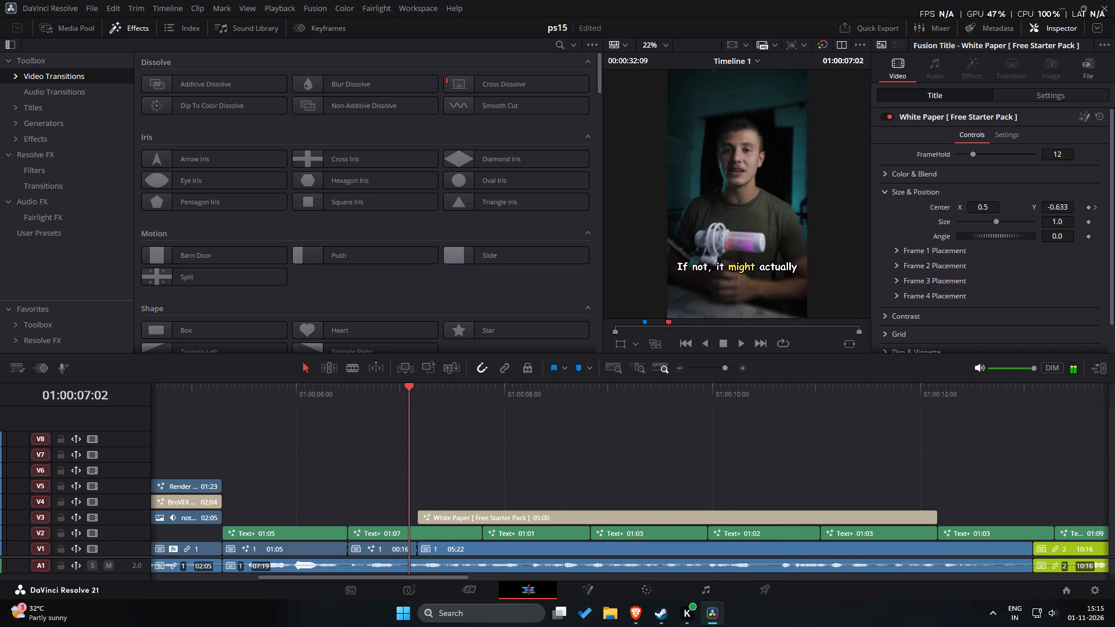
left_click_drag(409, 440, 228, 477)
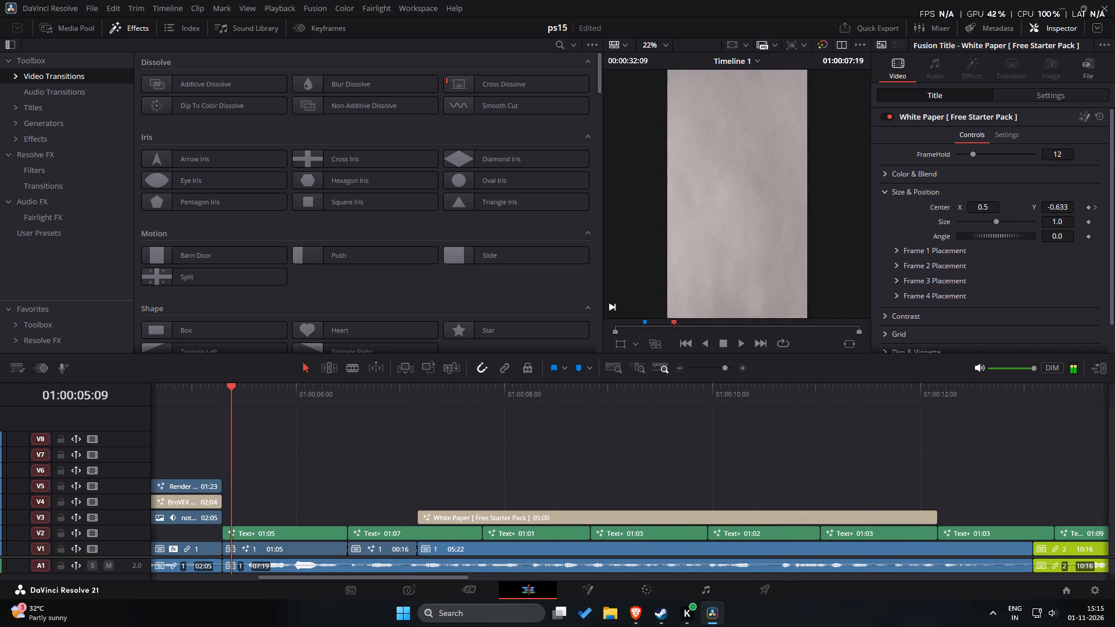
left_click_drag(228, 477, 228, 477)
key("space")
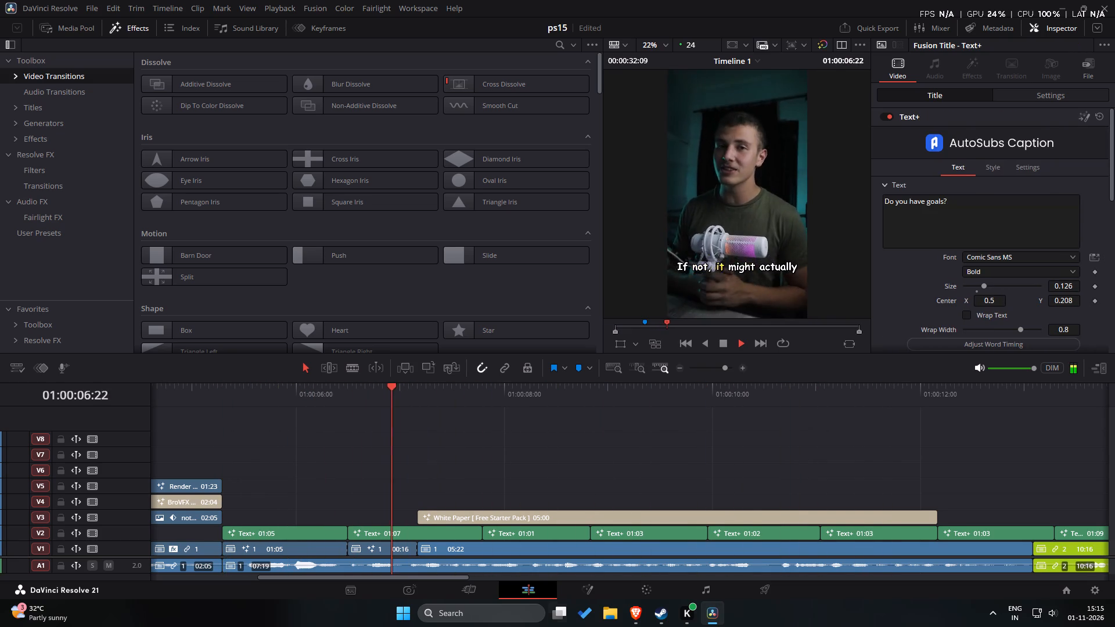
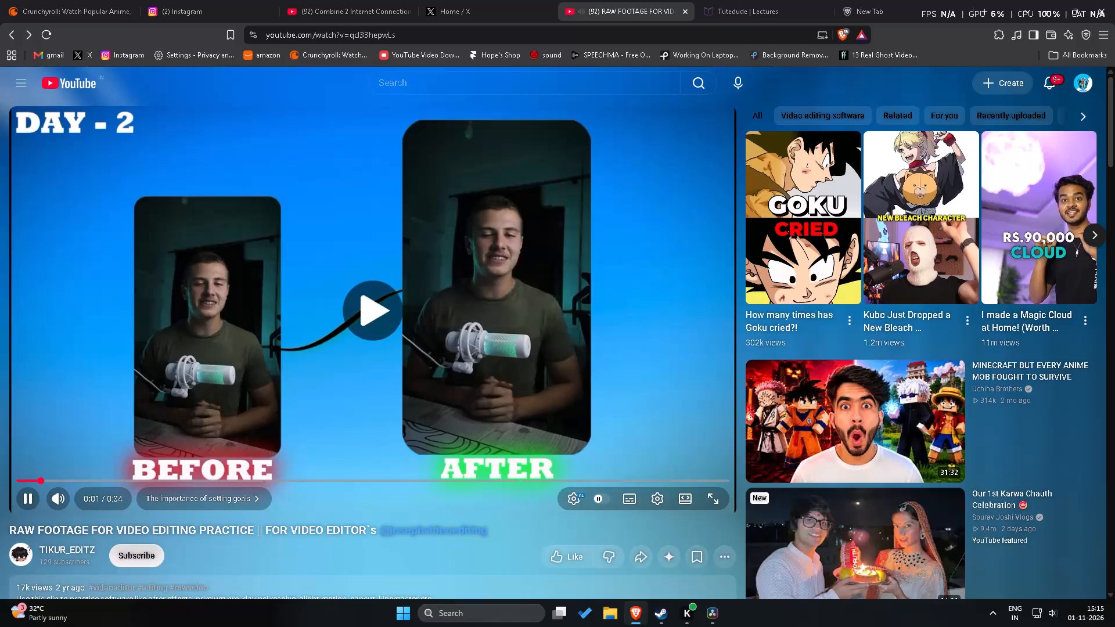
Watch the reference before/after practice video in the browser up to the GOALS note, pause it, and switch back to DaVinci Resolve.
left_click(181, 483)
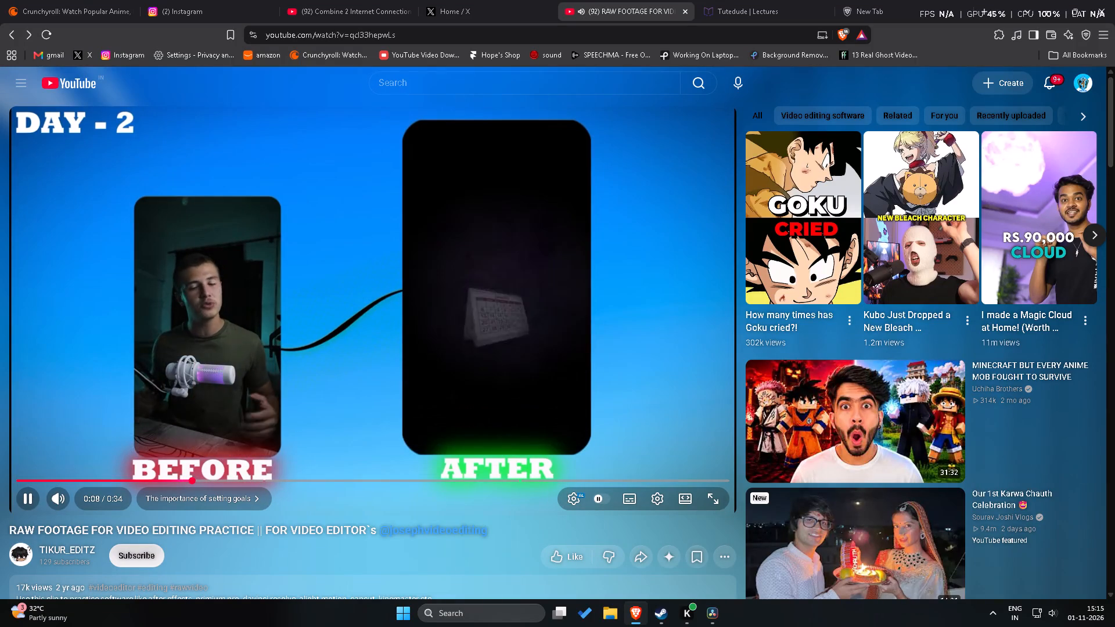
left_click(296, 383)
key("alt+Tab")
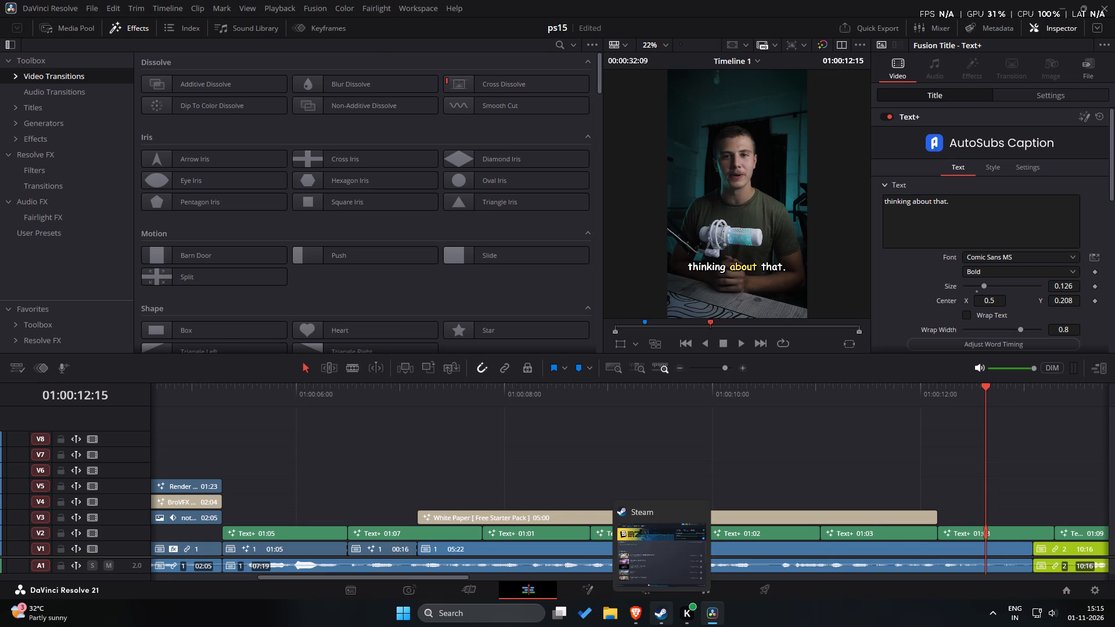
left_click(709, 616)
left_click(709, 616)
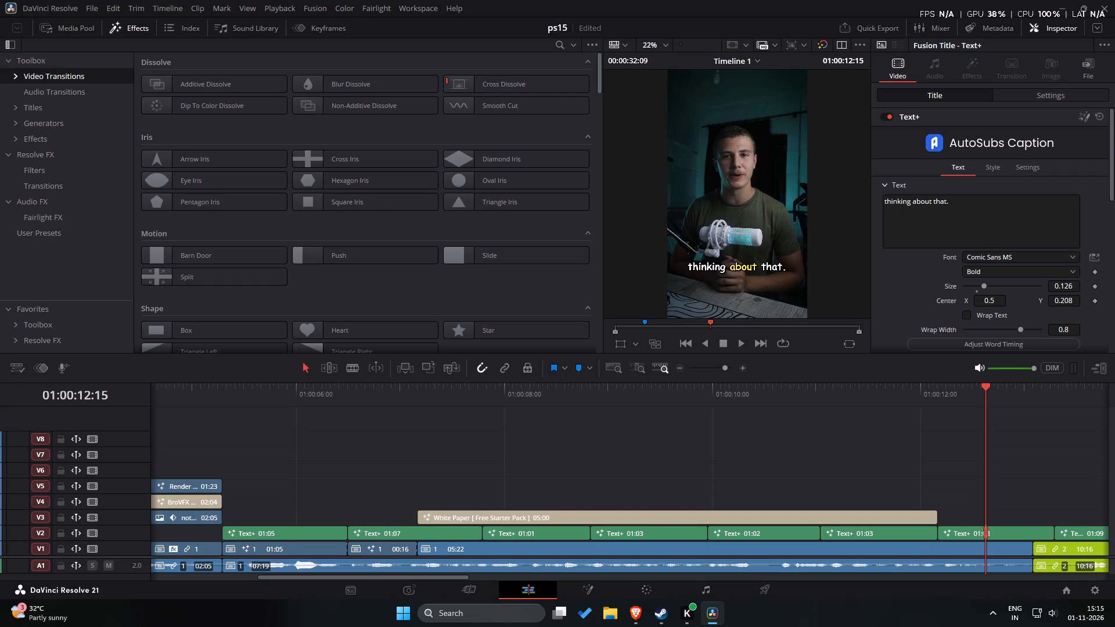
Review the section from the "Do you have goals?" caption into the White Paper title and park the playhead at its start, 01:00:07:04.
left_click_drag(985, 386, 235, 468)
key("space")
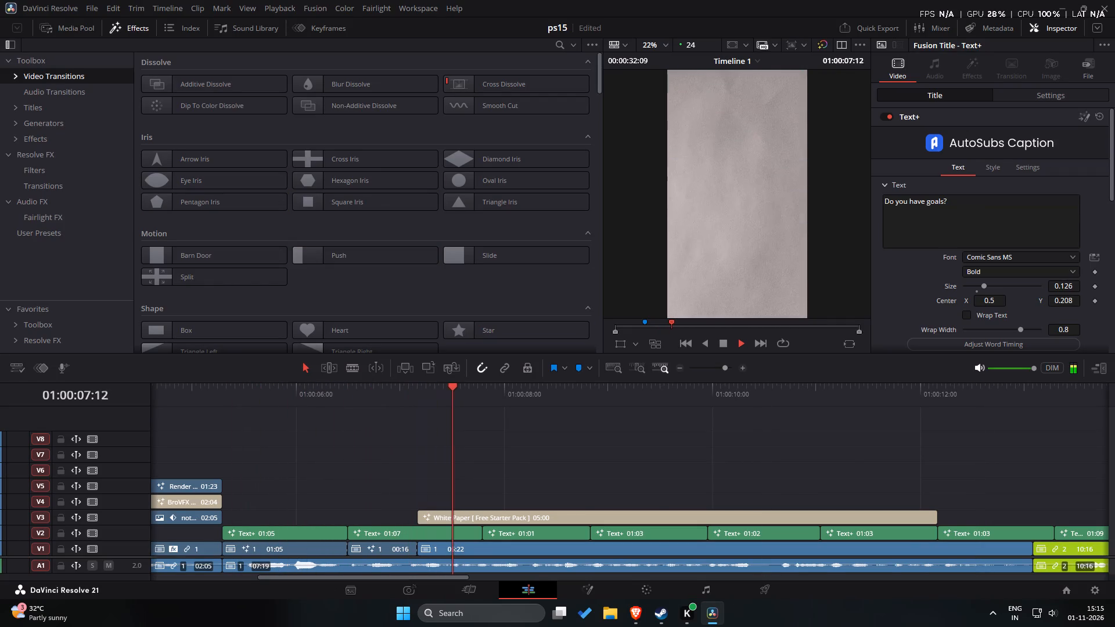
key("space")
left_click_drag(484, 388, 267, 406)
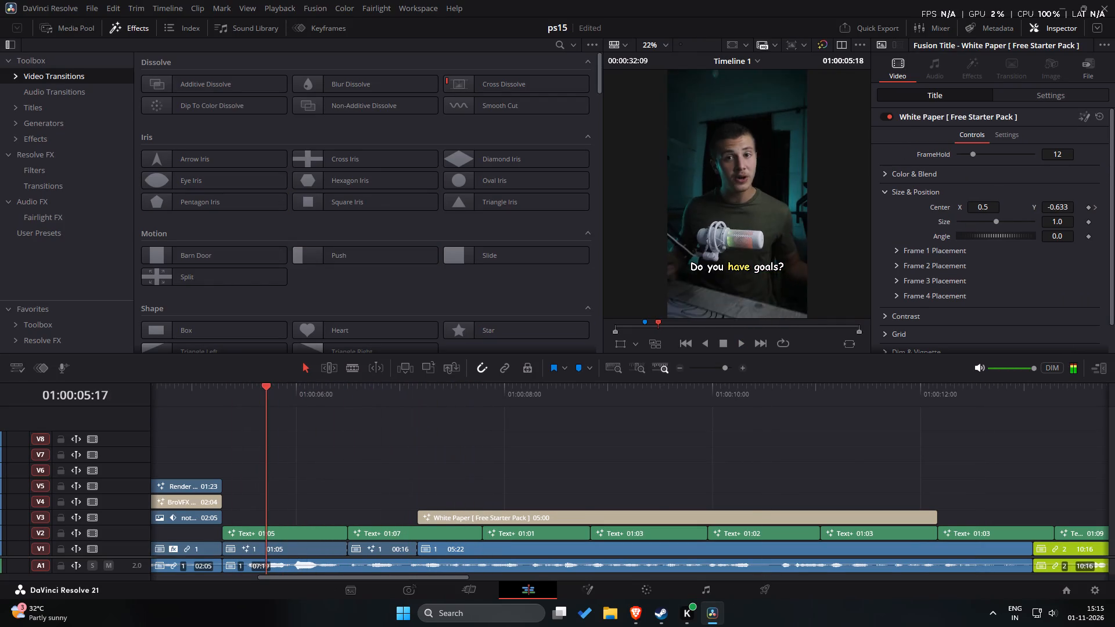
left_click_drag(267, 406, 231, 406)
key("space")
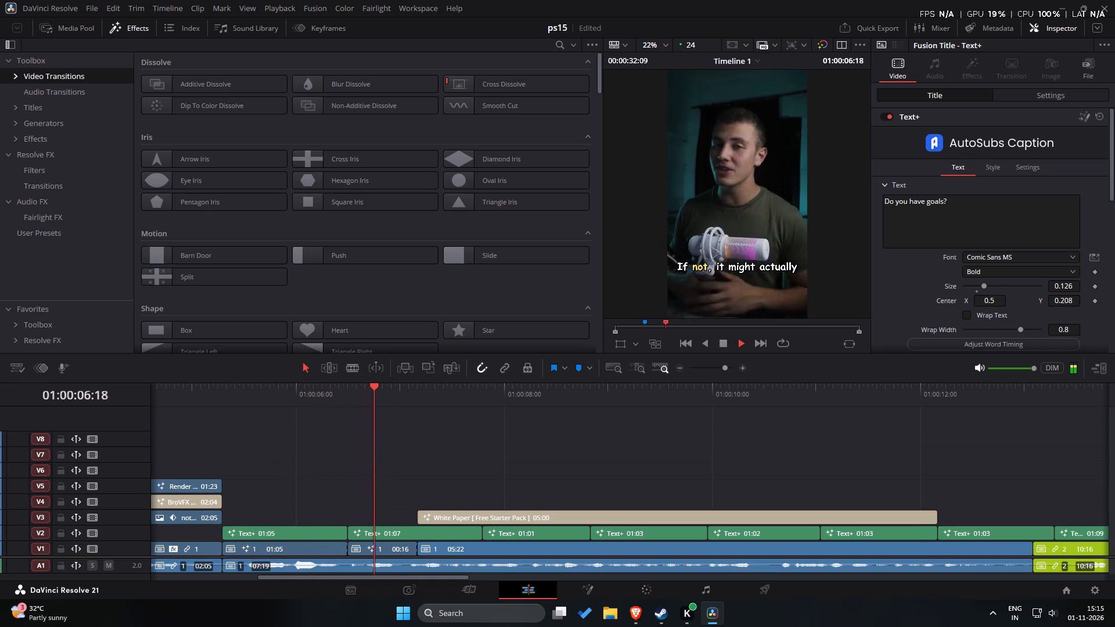
key("space")
left_click_drag(462, 392, 440, 401)
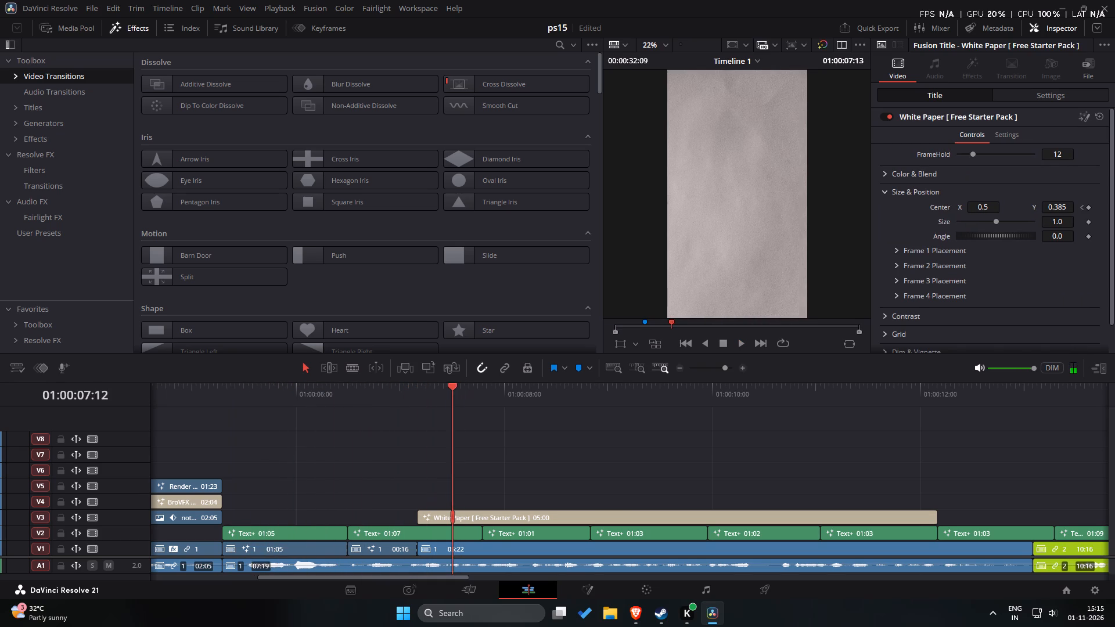
left_click_drag(440, 401, 420, 405)
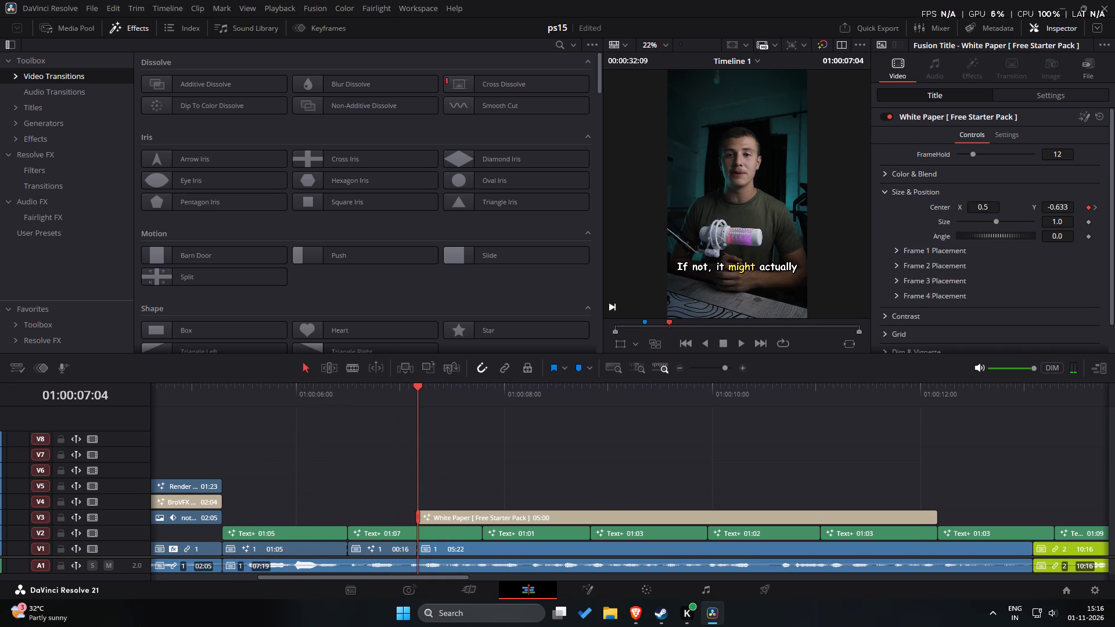
Select the White Paper title on V3 and look through the effects library for a text animation, previewing effects on it.
left_click(476, 518)
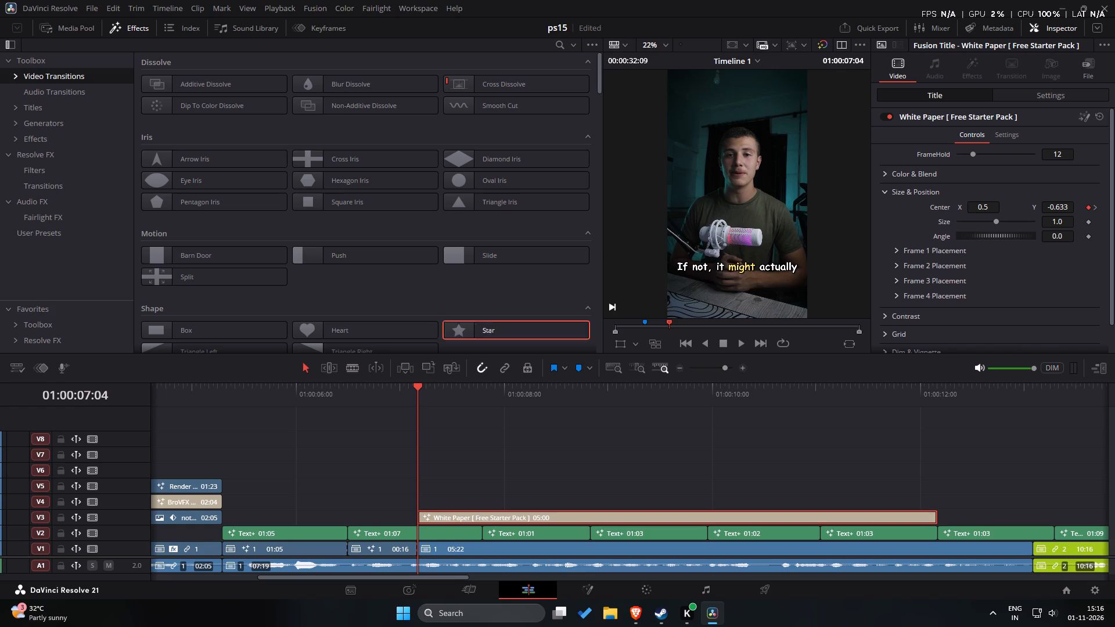
left_click(57, 124)
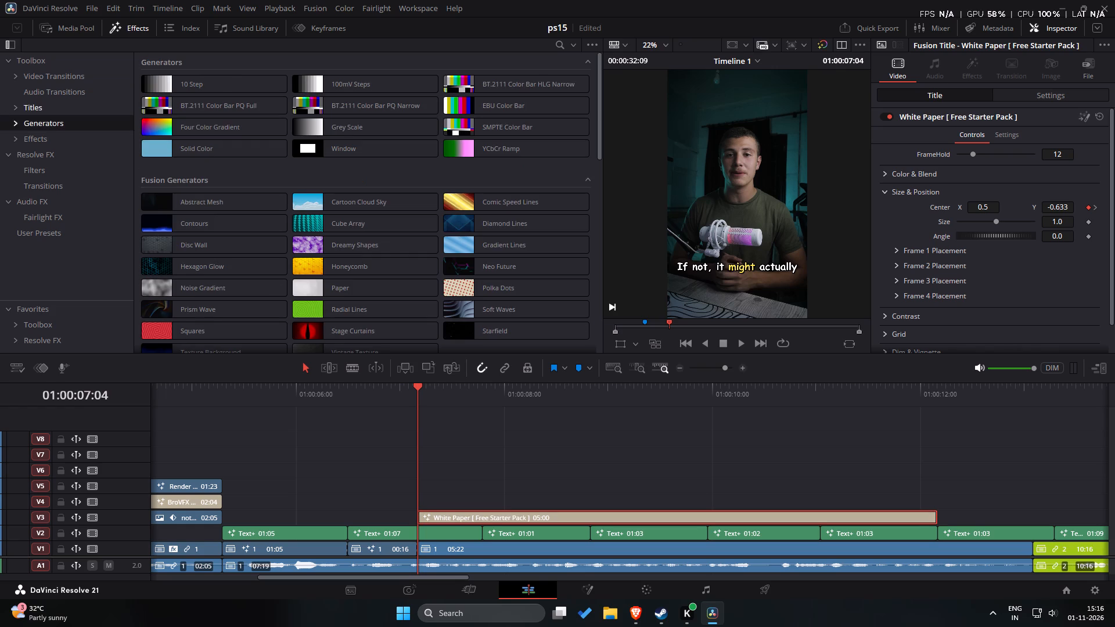
left_click(55, 110)
left_click(58, 134)
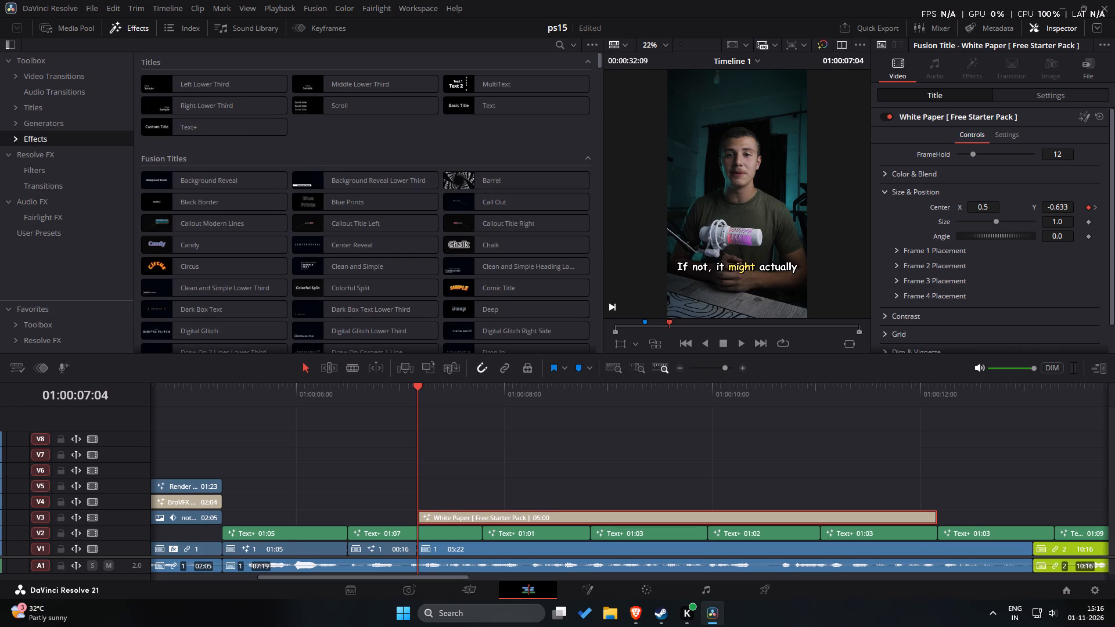
left_click(59, 124)
left_click(56, 112)
left_click(54, 147)
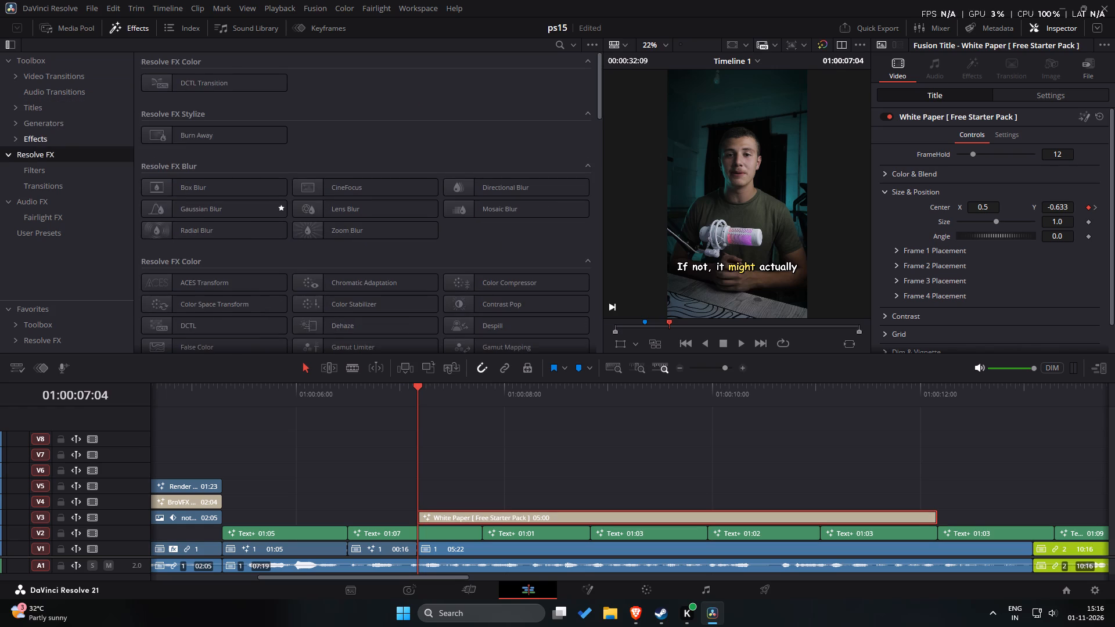
left_click(61, 131)
scroll(232, 179, "down", 20)
scroll(232, 179, "down", 13)
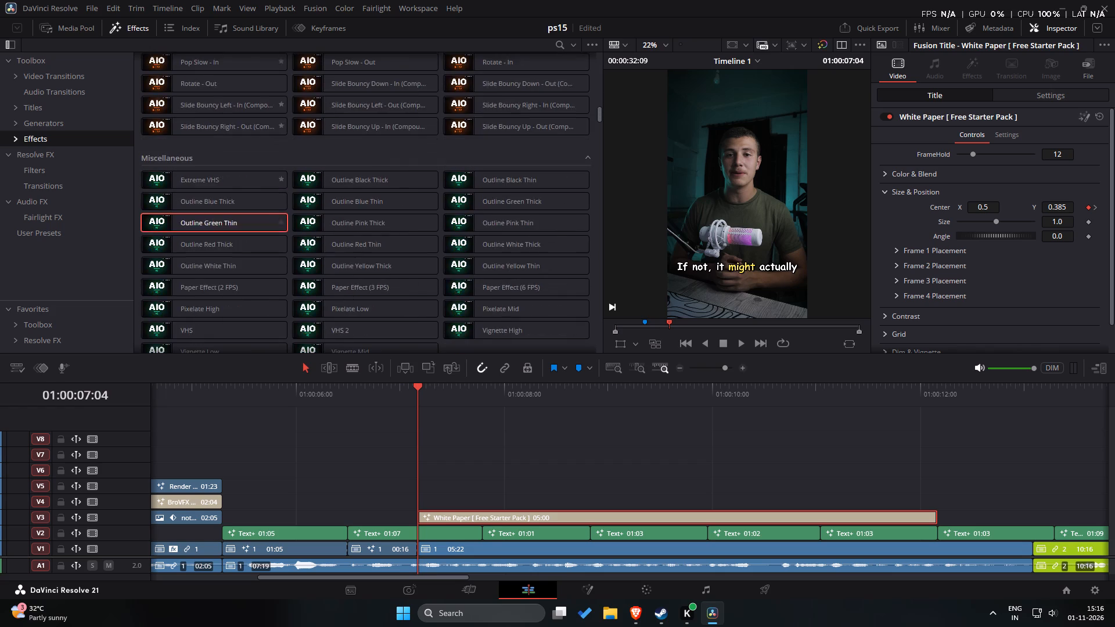
scroll(272, 215, "down", 13)
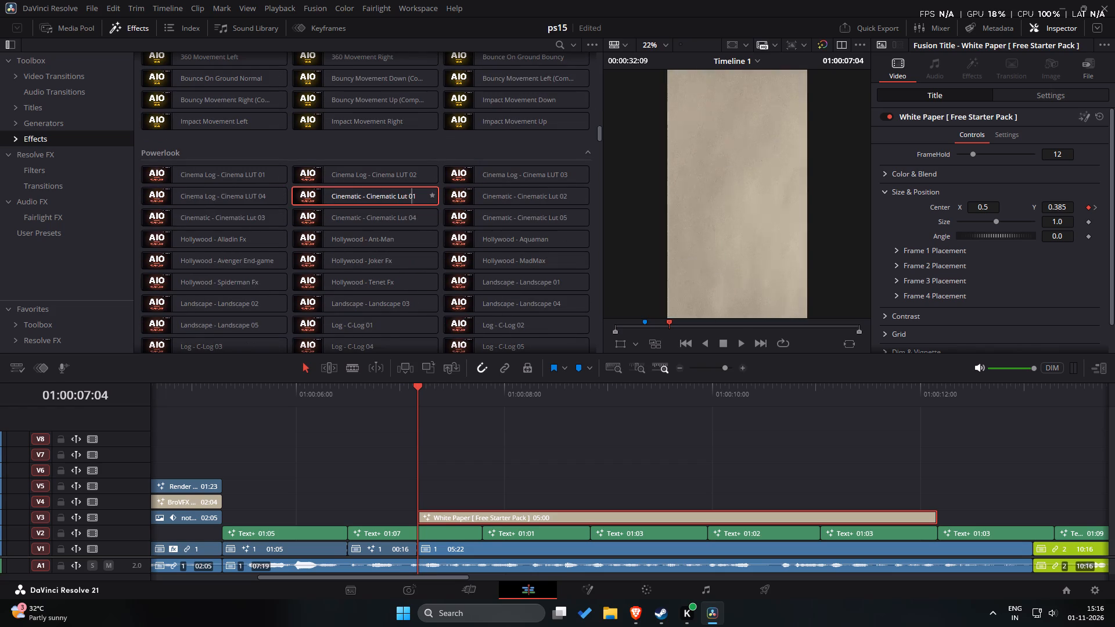
scroll(519, 225, "down", 14)
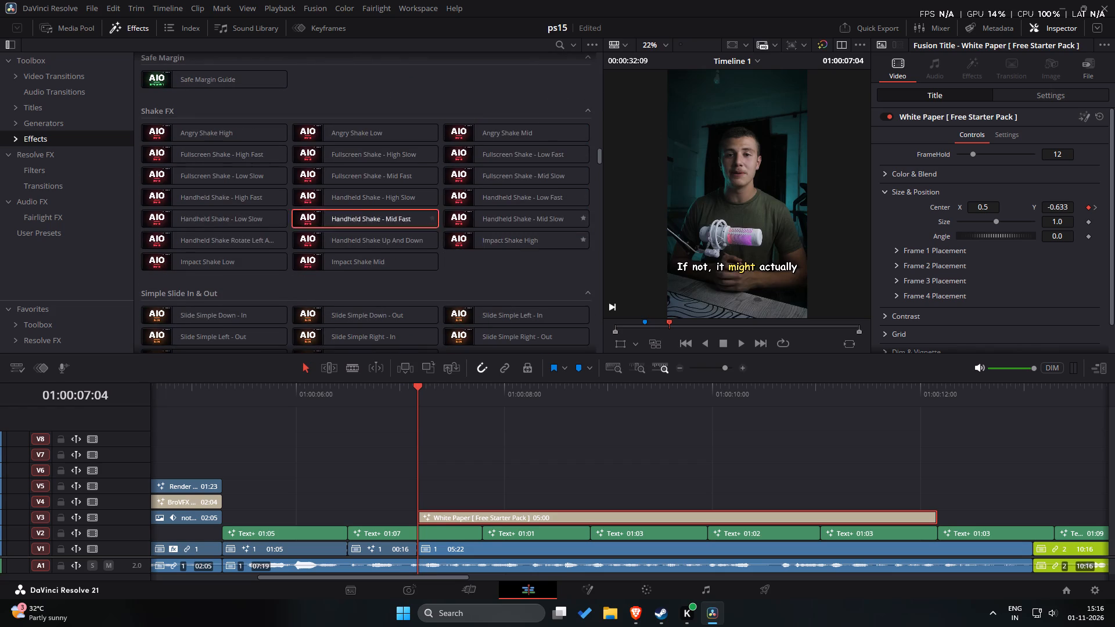
scroll(195, 139, "up", 2)
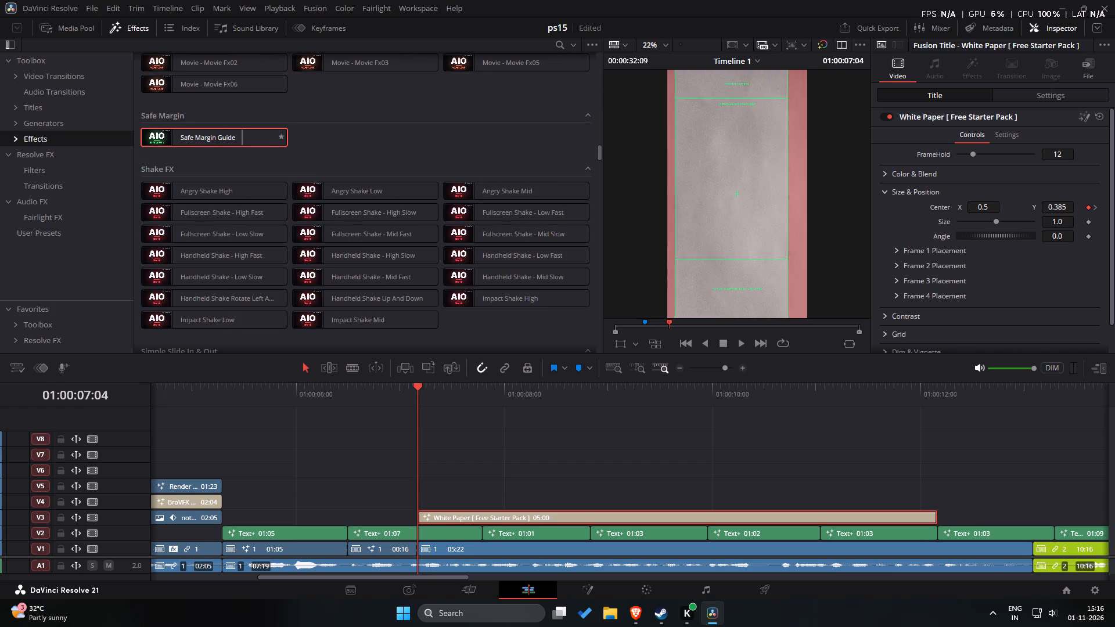
scroll(282, 147, "down", 7)
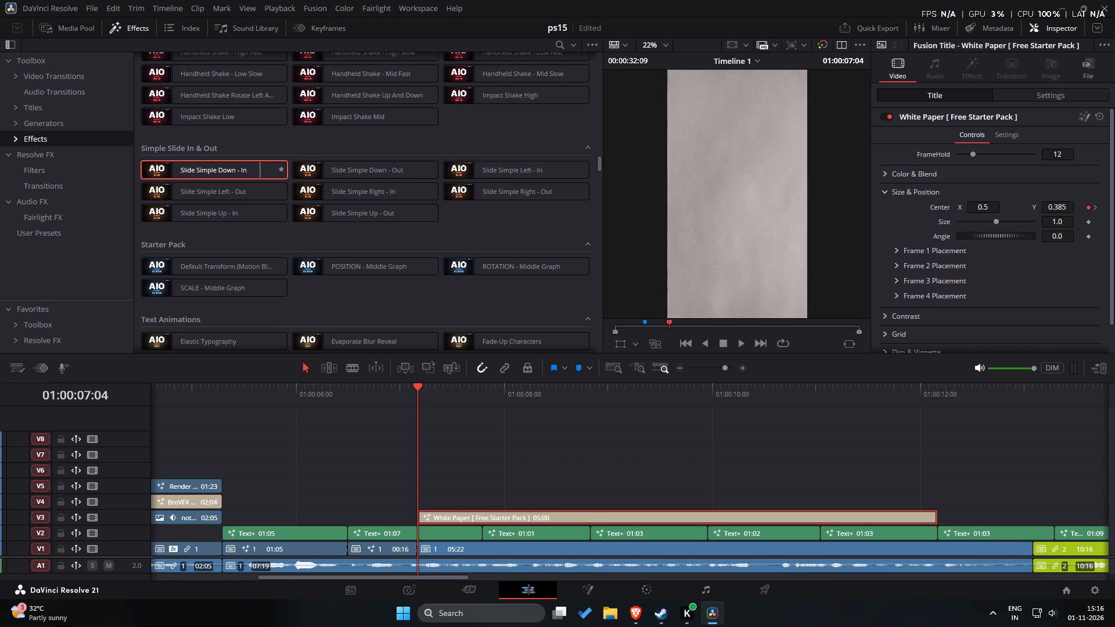
scroll(442, 171, "down", 4)
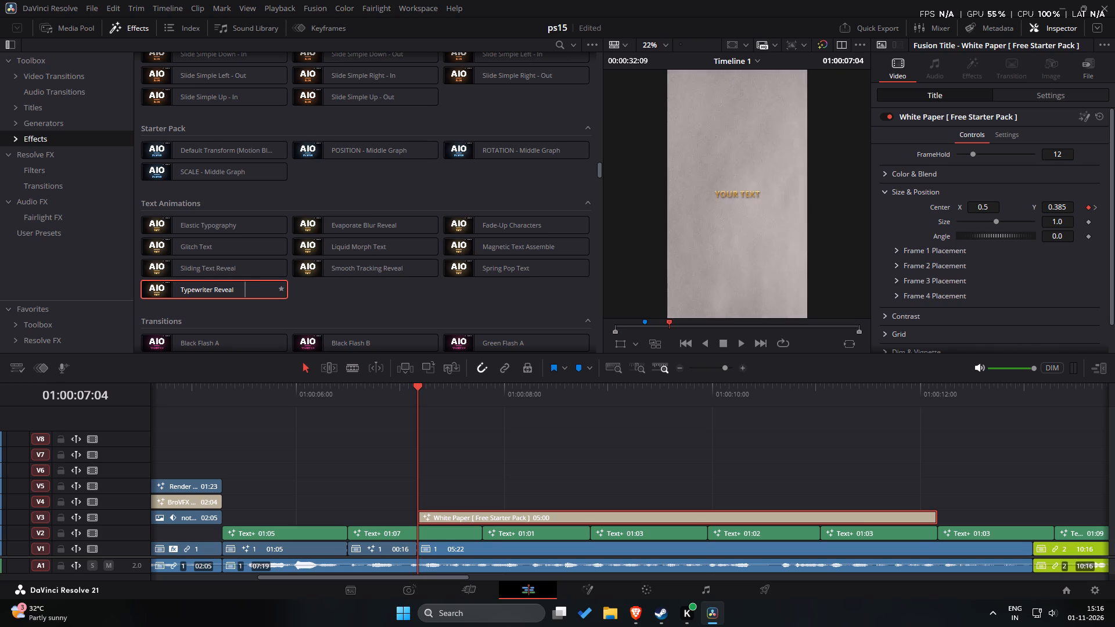
Mark the Typewriter Reveal and Spring Pop Text animations as favourites.
left_click_drag(153, 286, 242, 331)
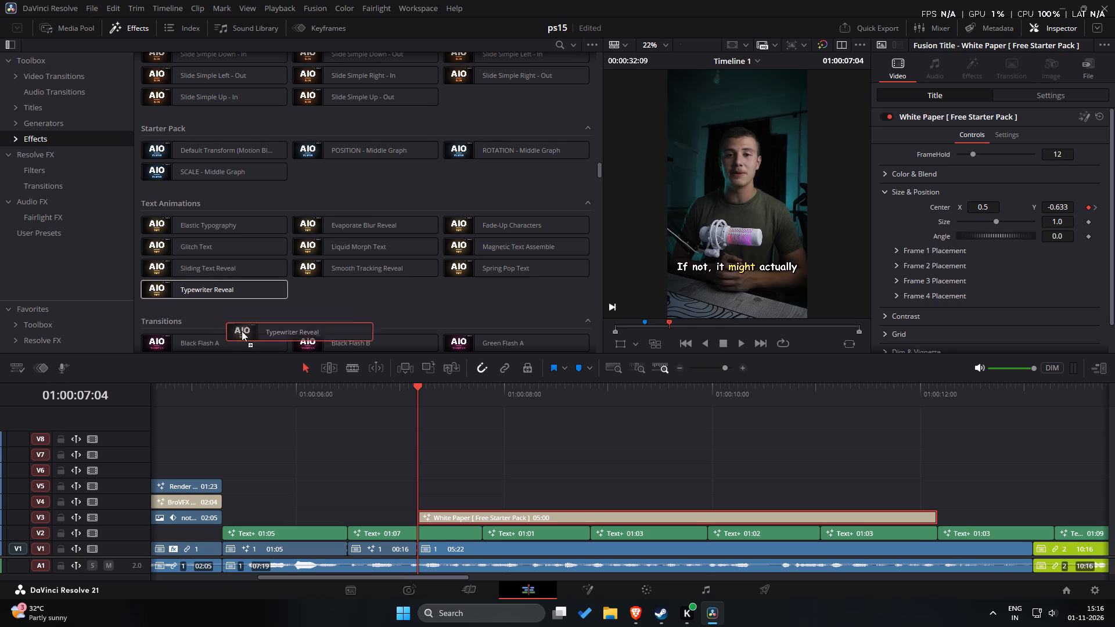
left_click_drag(242, 331, 177, 288)
left_click(278, 287)
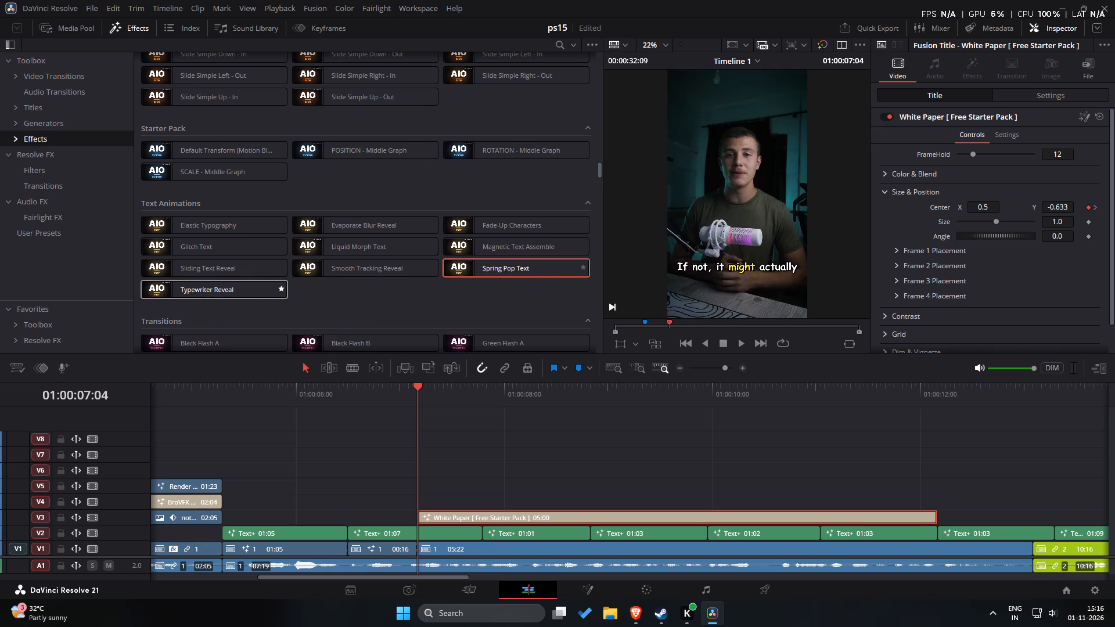
left_click(585, 267)
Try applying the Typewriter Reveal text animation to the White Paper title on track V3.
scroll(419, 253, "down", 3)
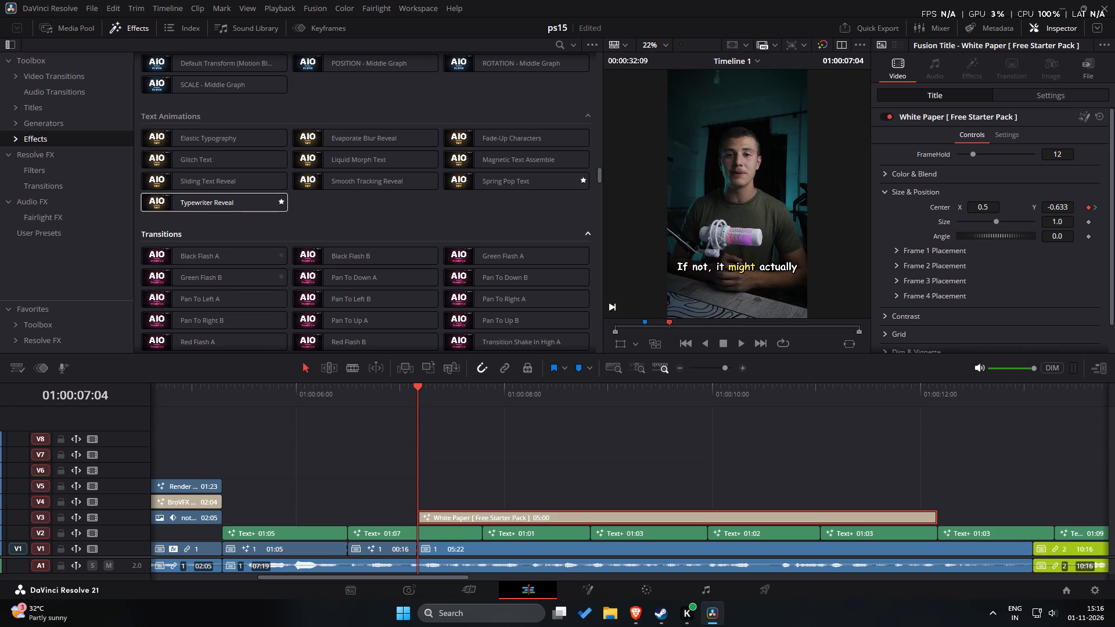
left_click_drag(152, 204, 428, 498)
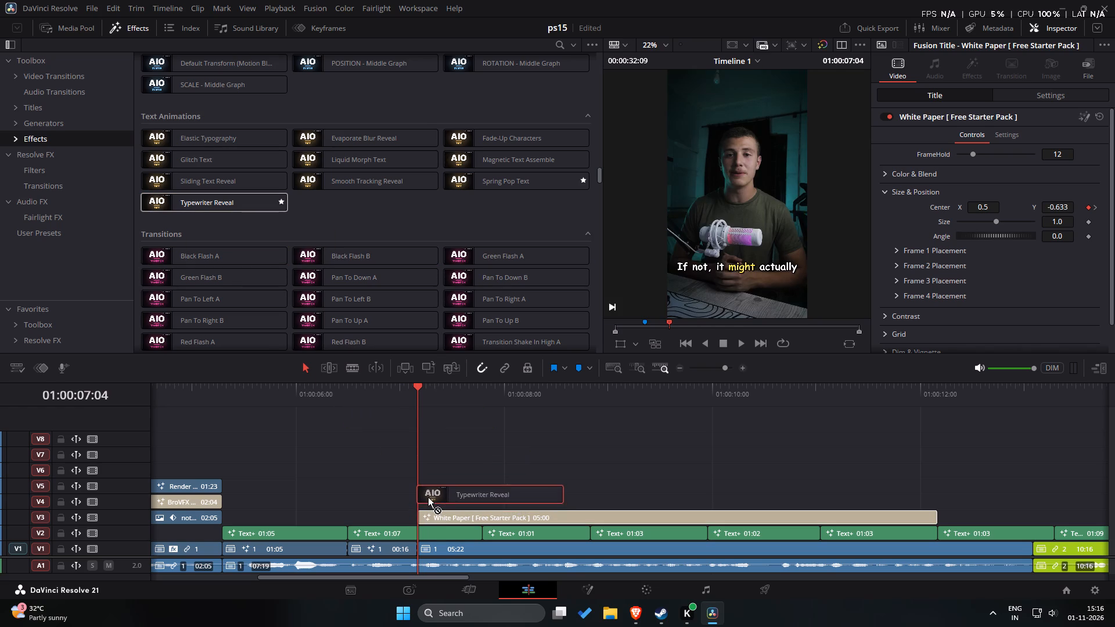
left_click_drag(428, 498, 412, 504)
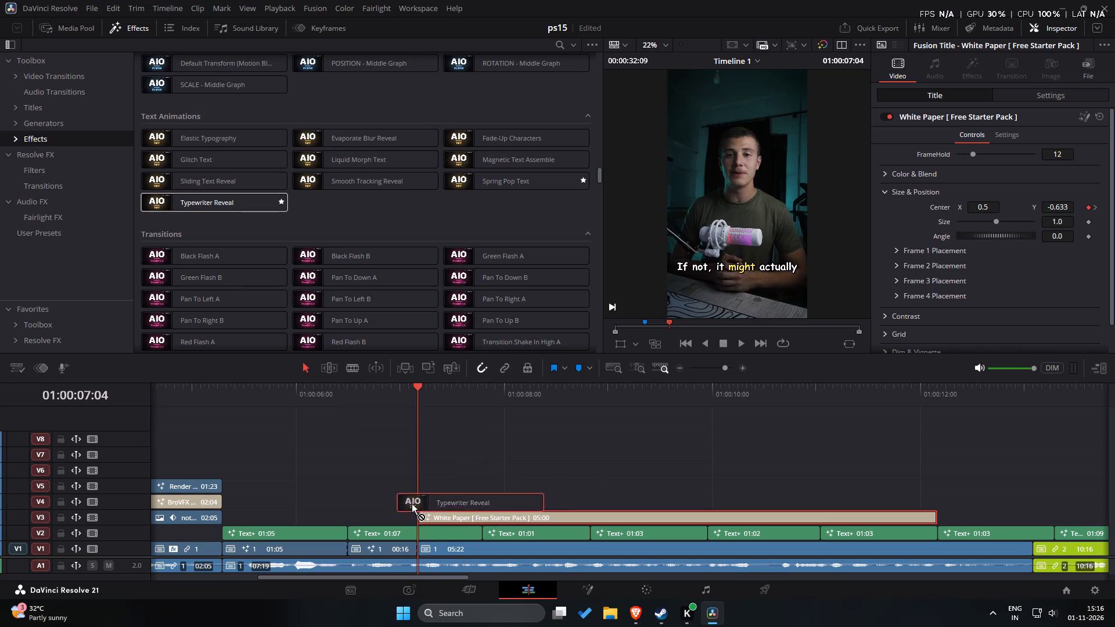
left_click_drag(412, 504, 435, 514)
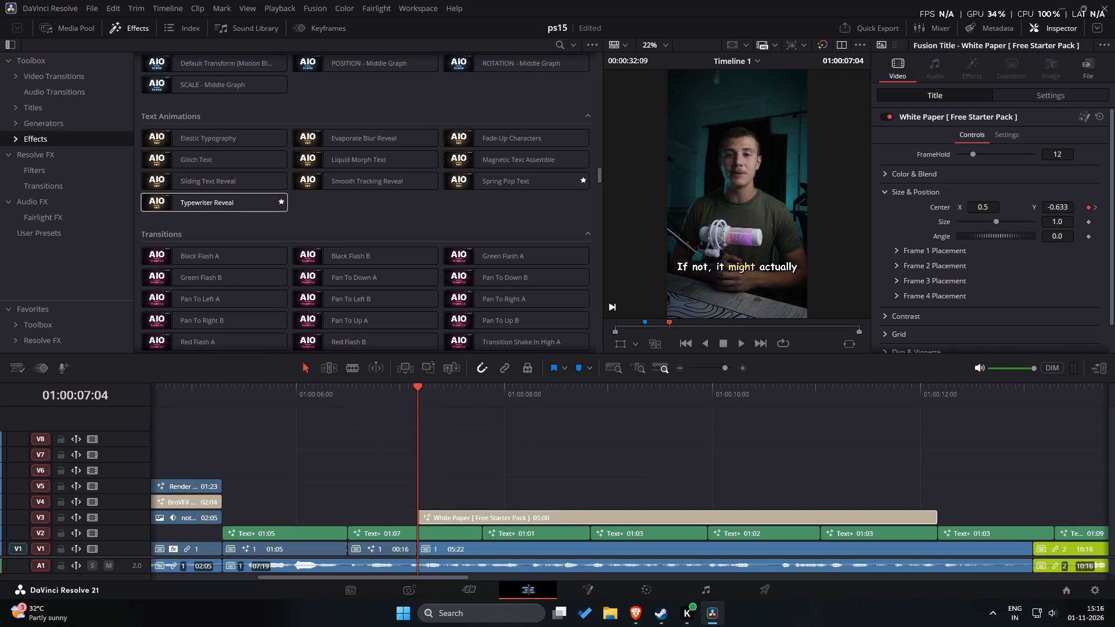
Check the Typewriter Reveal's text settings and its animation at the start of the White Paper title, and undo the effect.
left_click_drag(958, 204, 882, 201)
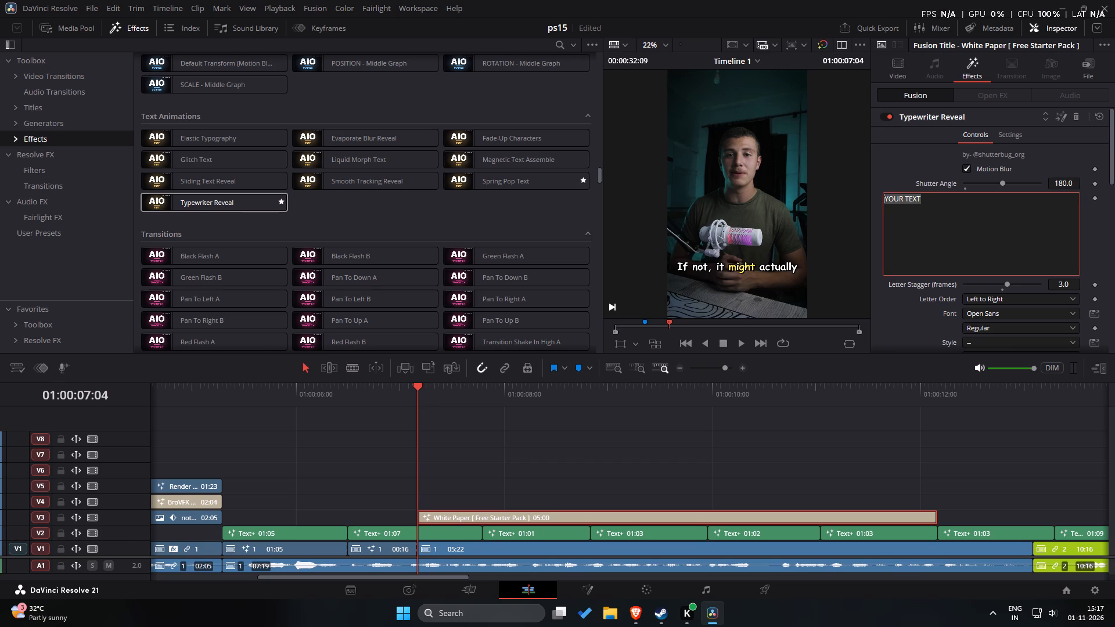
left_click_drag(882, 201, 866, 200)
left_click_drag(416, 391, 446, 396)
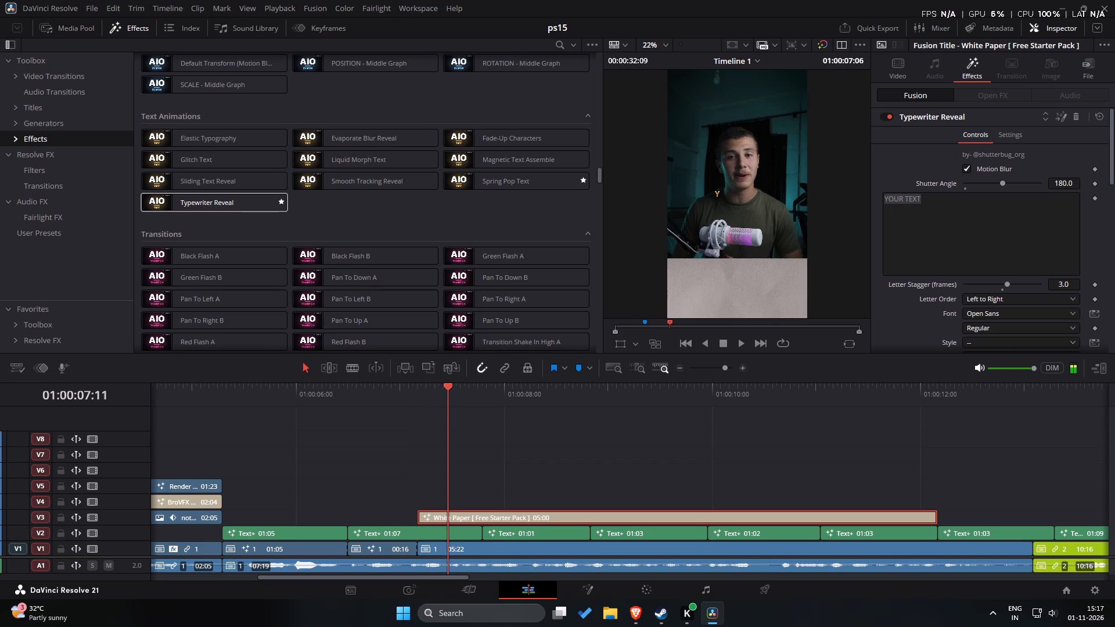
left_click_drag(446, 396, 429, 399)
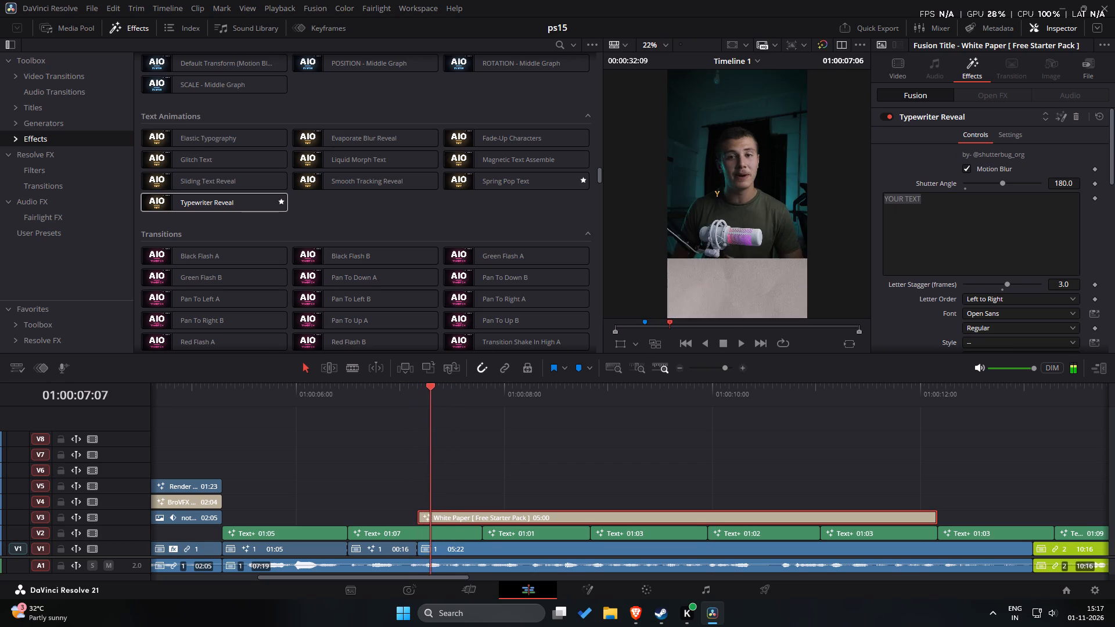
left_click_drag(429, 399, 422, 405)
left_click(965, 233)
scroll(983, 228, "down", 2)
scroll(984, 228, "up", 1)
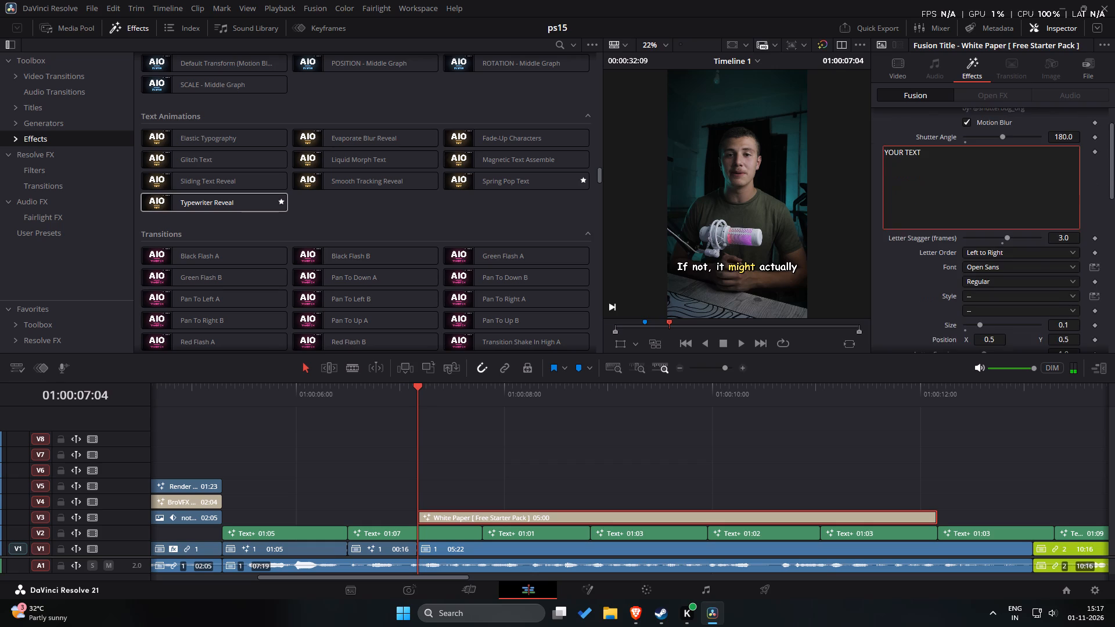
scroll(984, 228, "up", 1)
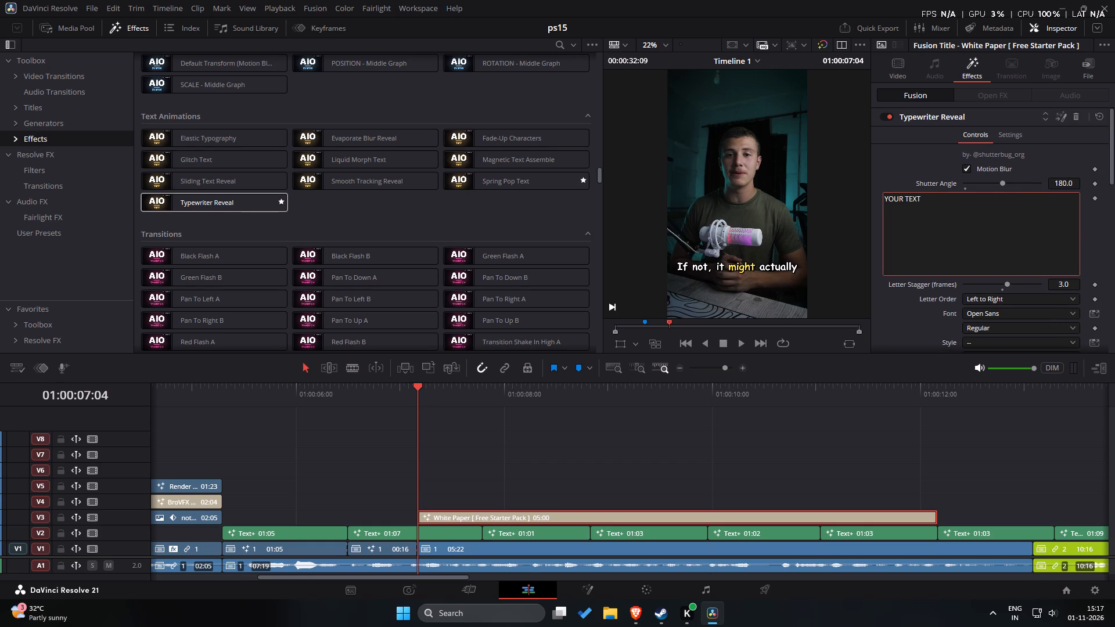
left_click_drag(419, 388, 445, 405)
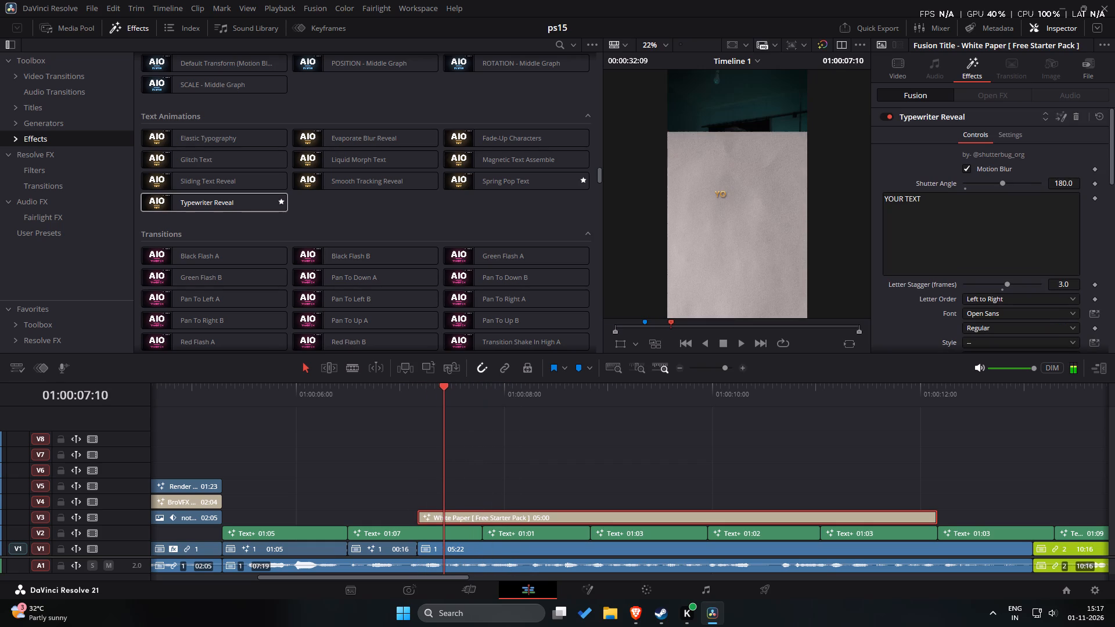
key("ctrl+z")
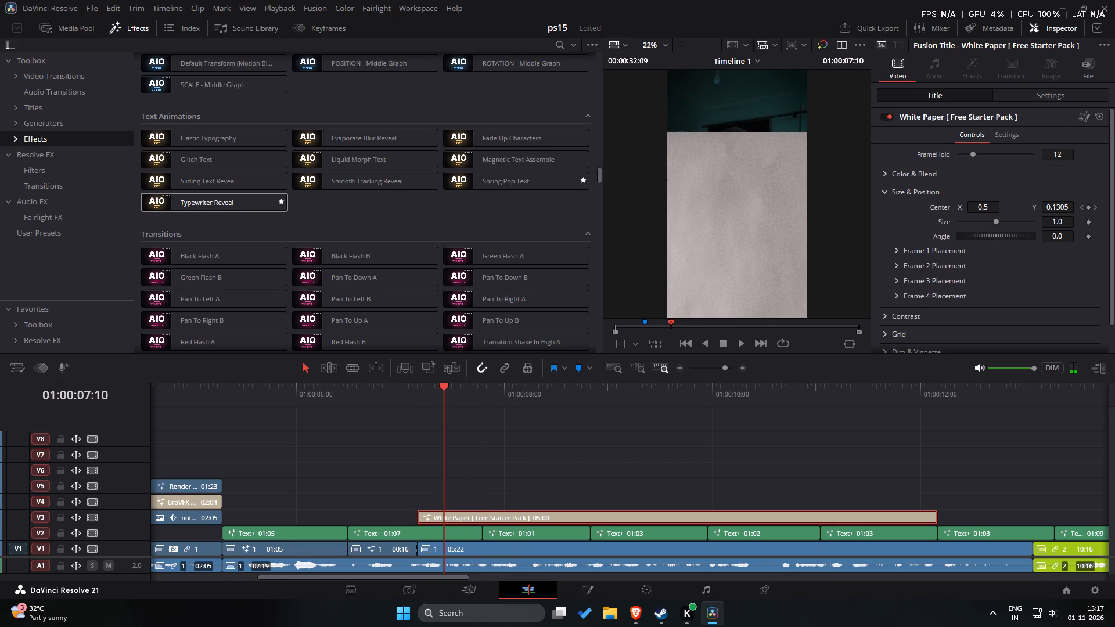
Examine the White Paper title's slide-in movement over its first frames, between about 01:00:07:06 and 01:00:07:14.
left_click_drag(445, 399, 444, 399)
left_click_drag(444, 399, 437, 421)
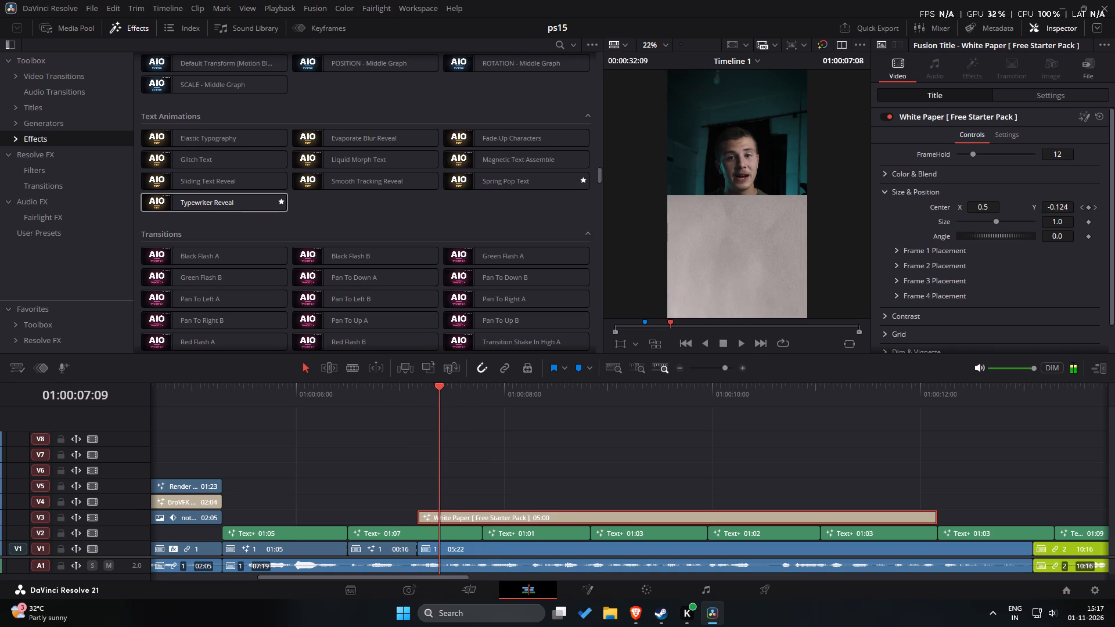
left_click_drag(437, 421, 462, 423)
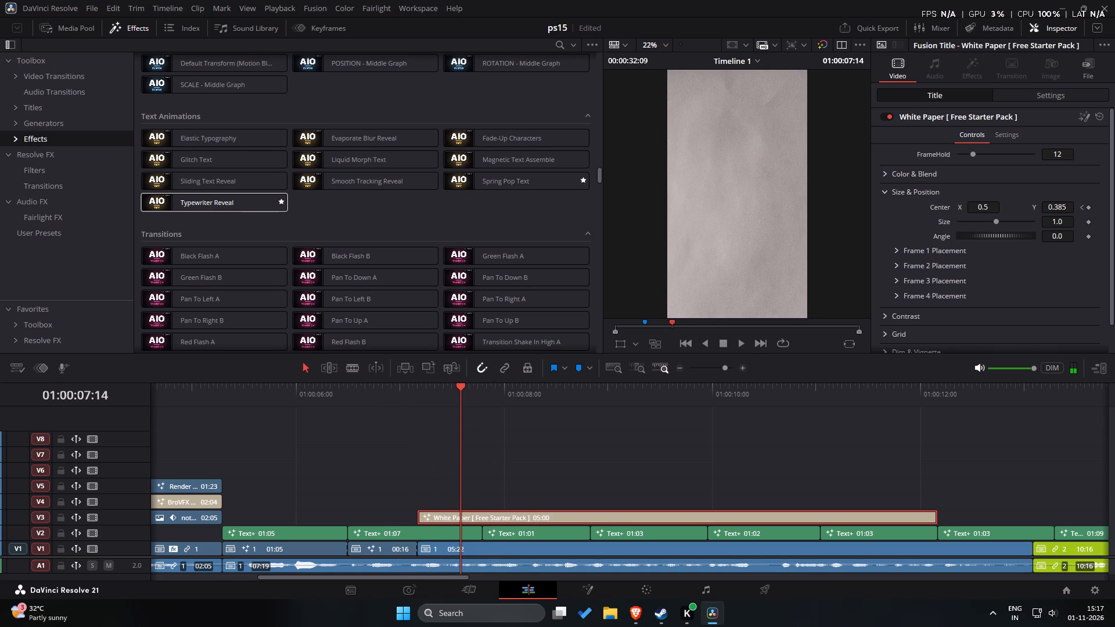
left_click_drag(461, 383, 433, 392)
left_click_drag(455, 389, 425, 396)
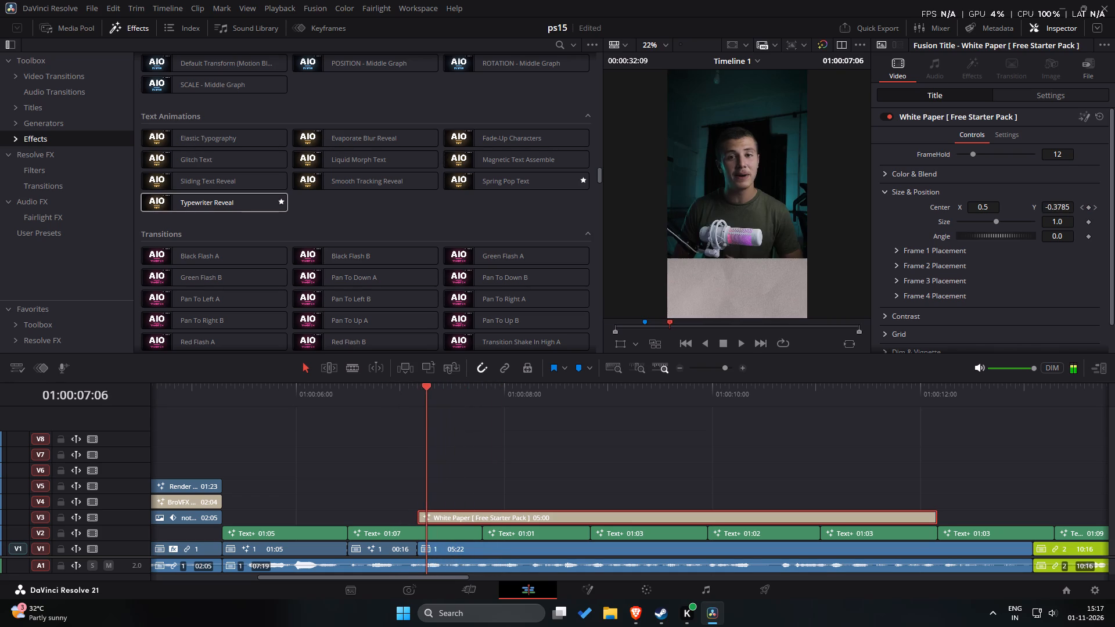
Split the White Paper title on track V3 at 01:00:07:12, where its slide-in movement ends.
left_click_drag(425, 396, 449, 401)
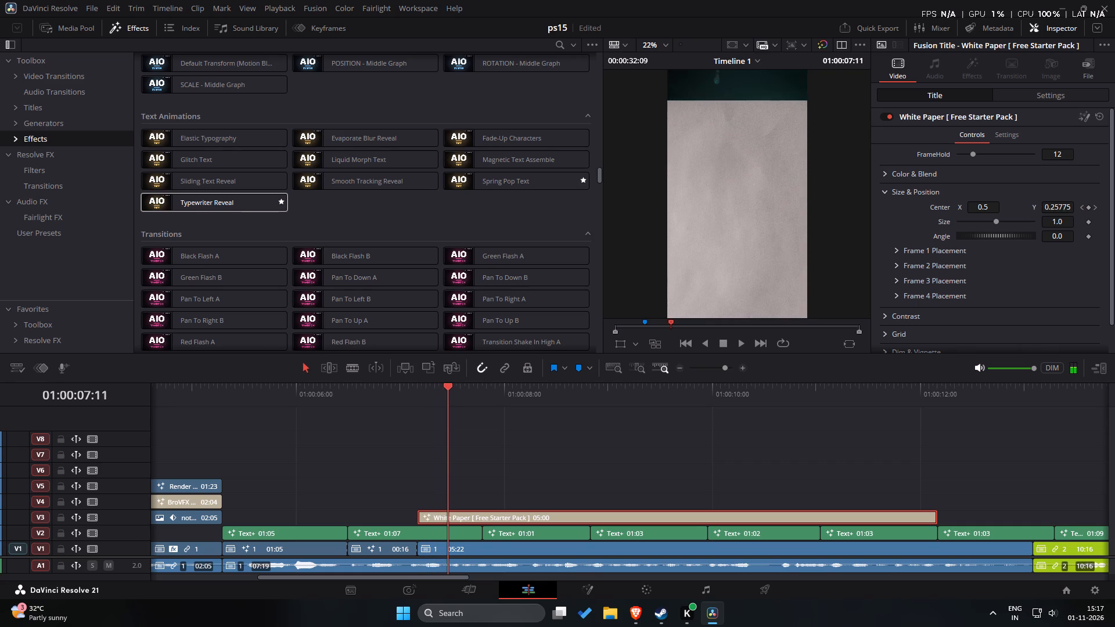
left_click_drag(449, 401, 451, 402)
left_click(482, 516)
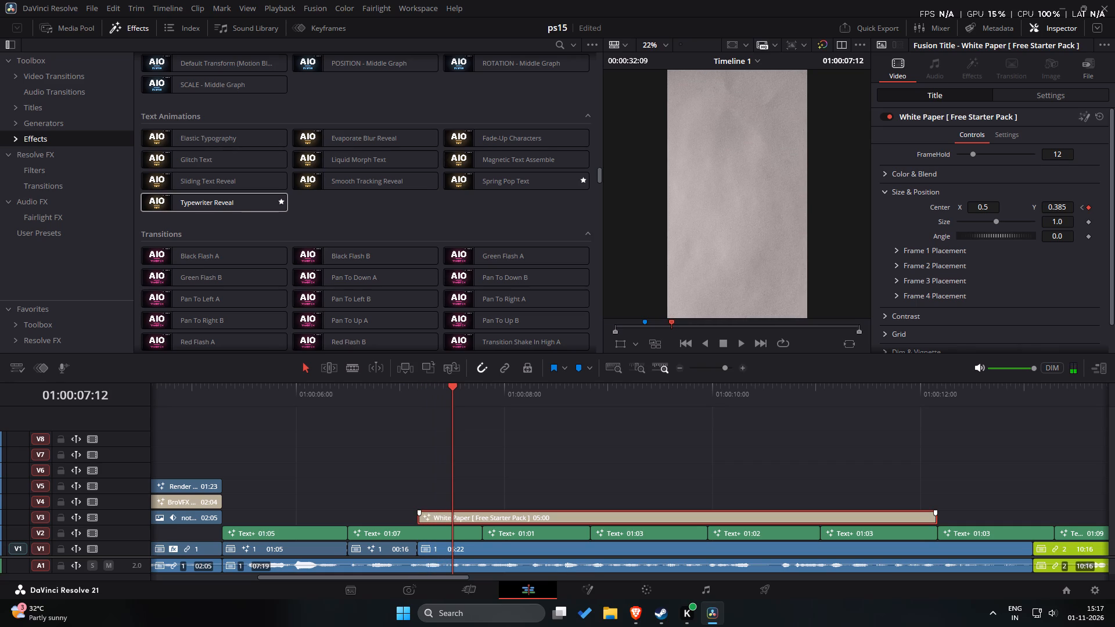
key("ctrl+b")
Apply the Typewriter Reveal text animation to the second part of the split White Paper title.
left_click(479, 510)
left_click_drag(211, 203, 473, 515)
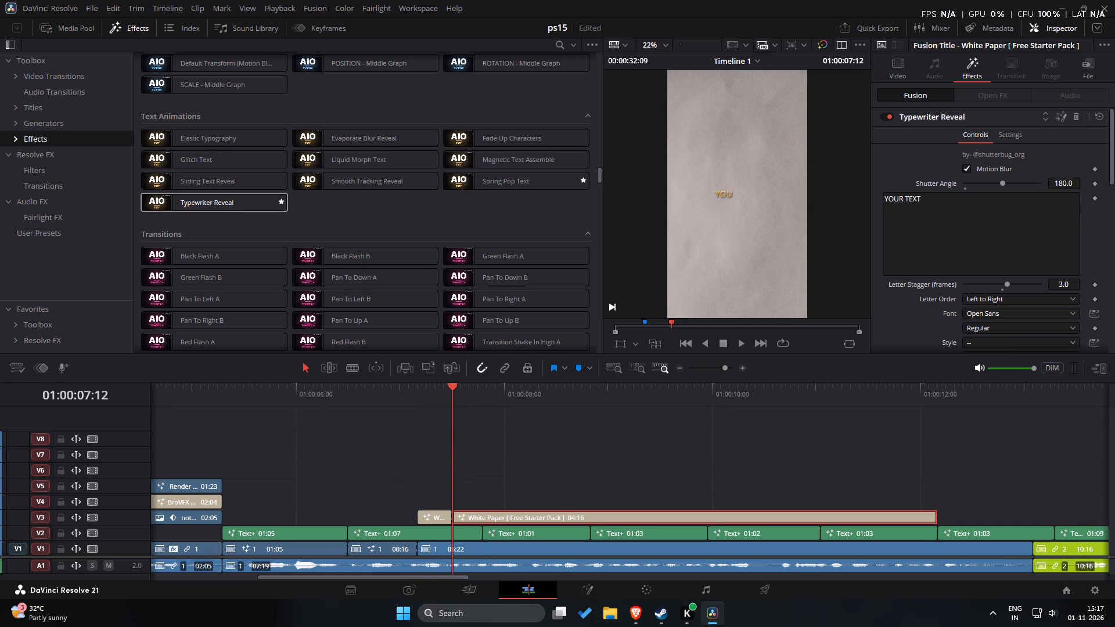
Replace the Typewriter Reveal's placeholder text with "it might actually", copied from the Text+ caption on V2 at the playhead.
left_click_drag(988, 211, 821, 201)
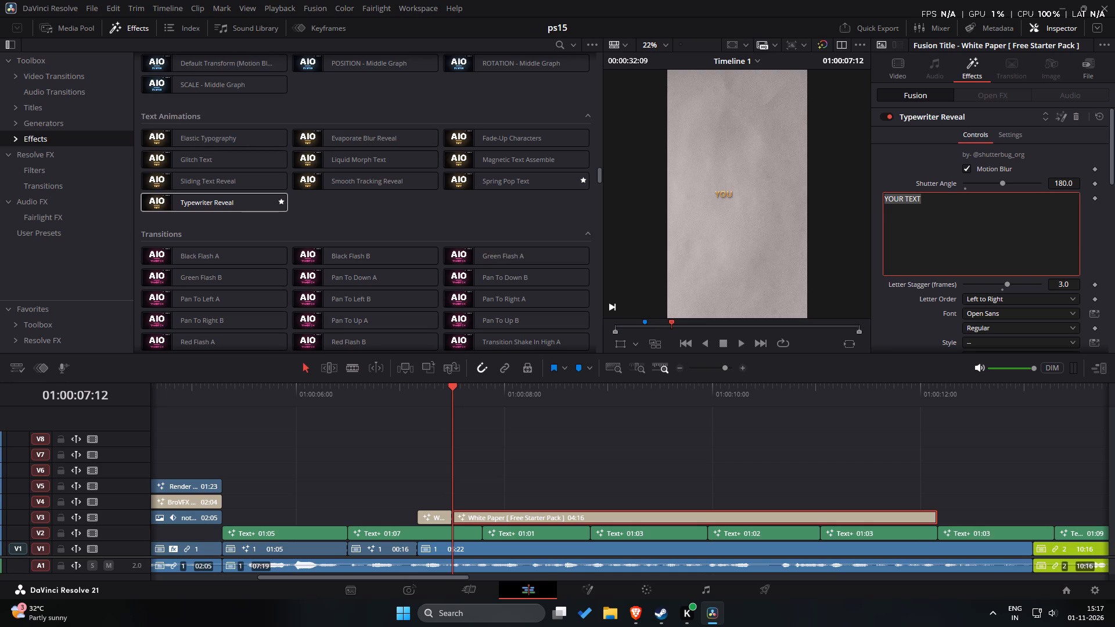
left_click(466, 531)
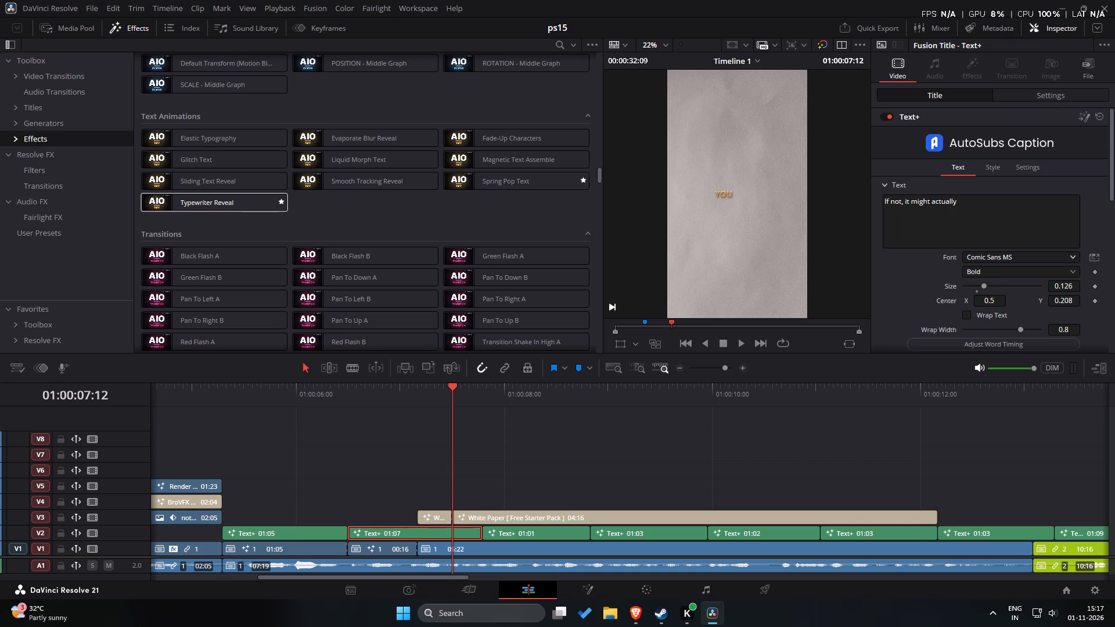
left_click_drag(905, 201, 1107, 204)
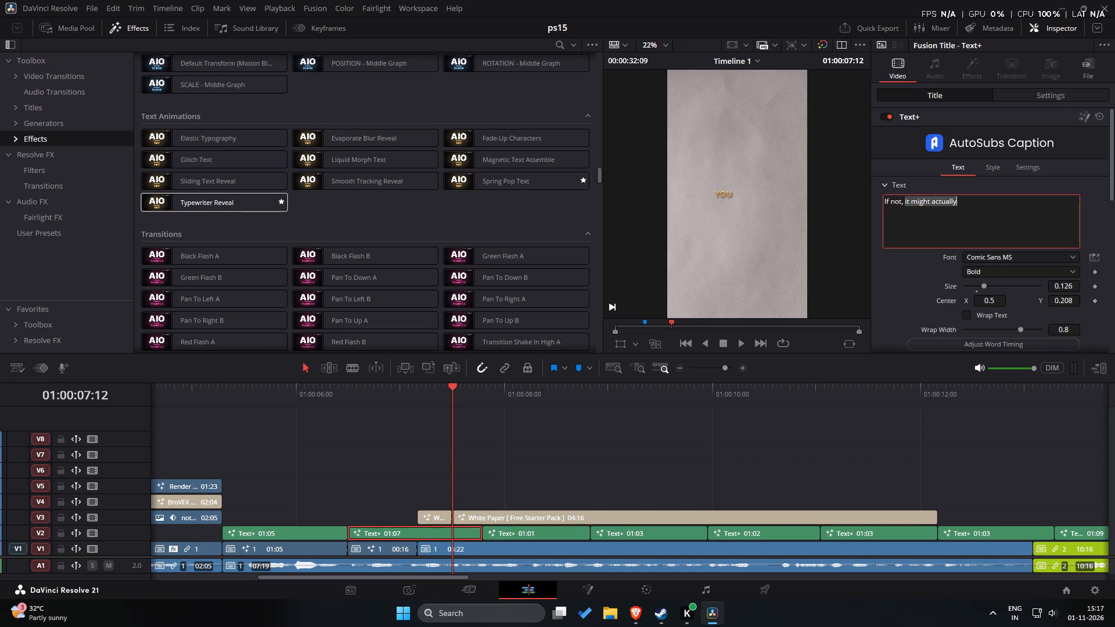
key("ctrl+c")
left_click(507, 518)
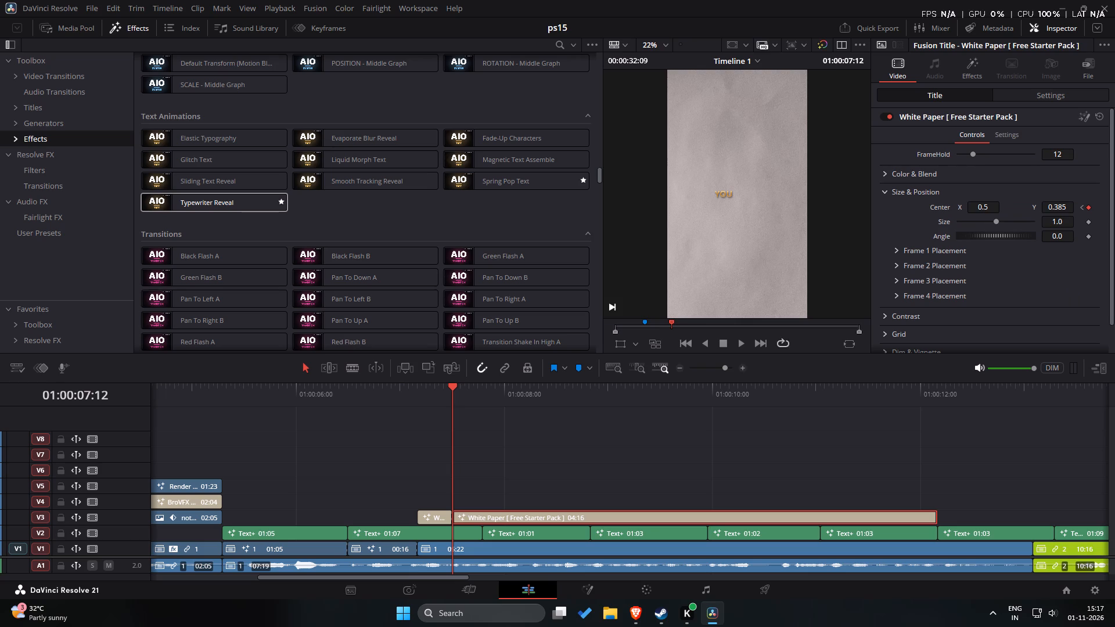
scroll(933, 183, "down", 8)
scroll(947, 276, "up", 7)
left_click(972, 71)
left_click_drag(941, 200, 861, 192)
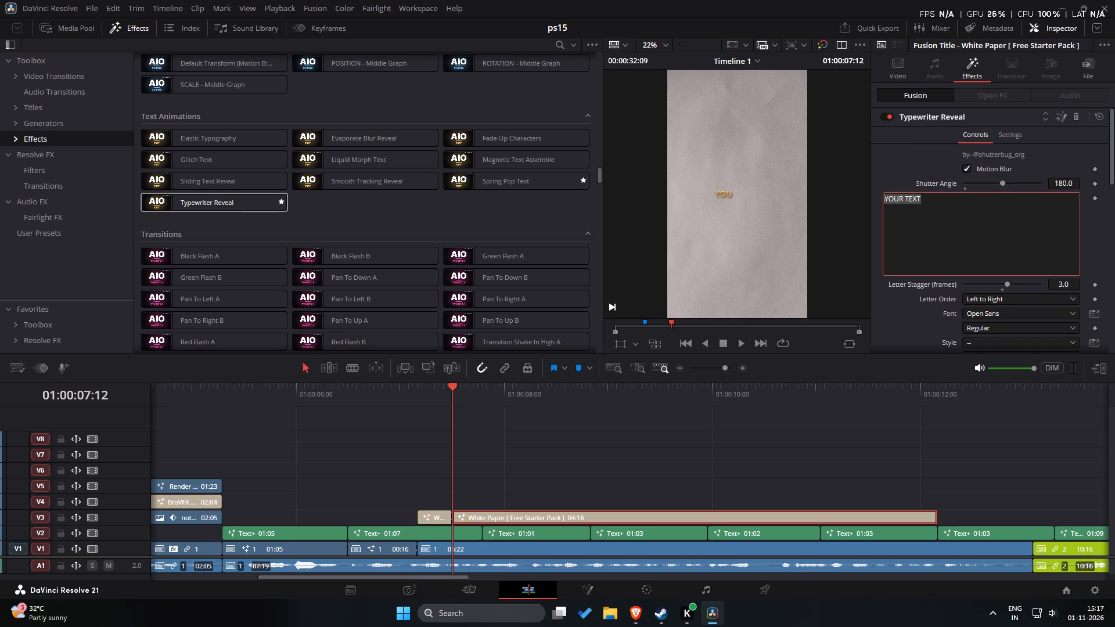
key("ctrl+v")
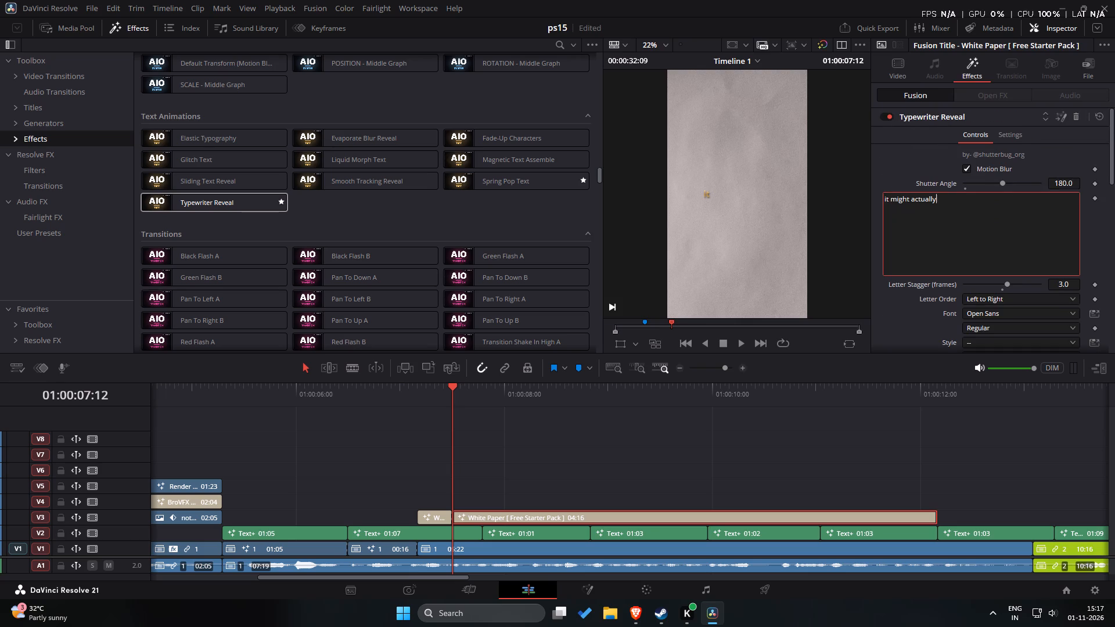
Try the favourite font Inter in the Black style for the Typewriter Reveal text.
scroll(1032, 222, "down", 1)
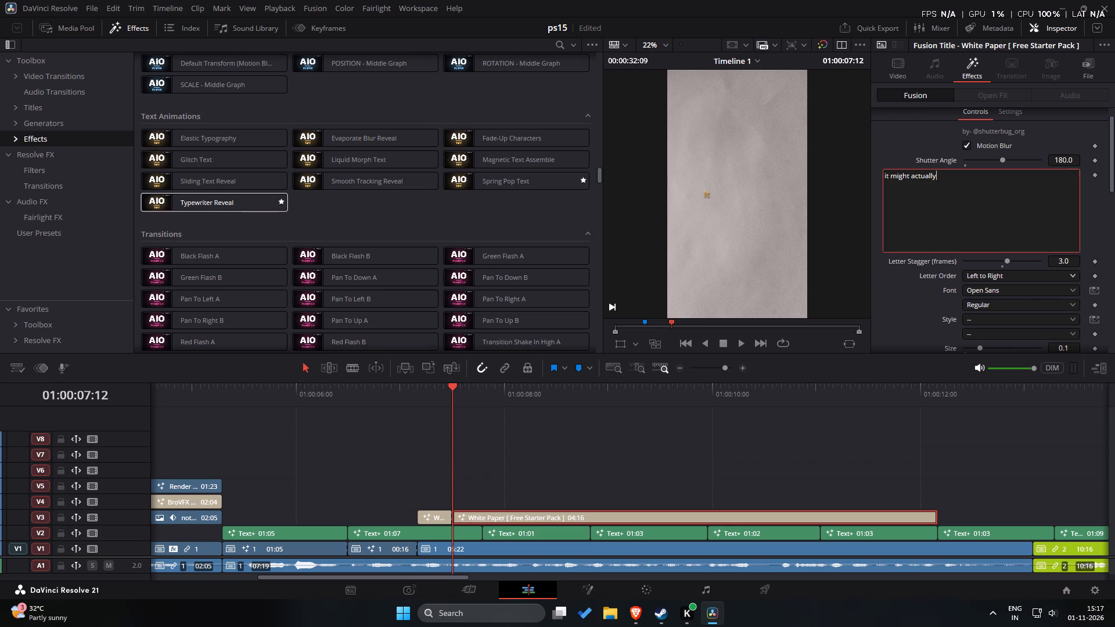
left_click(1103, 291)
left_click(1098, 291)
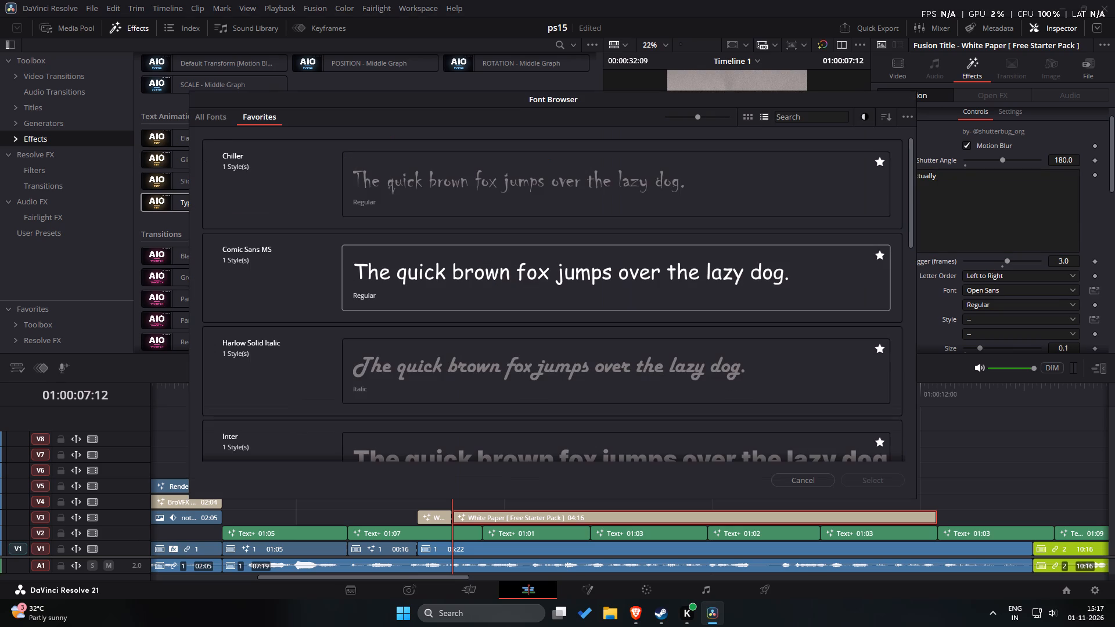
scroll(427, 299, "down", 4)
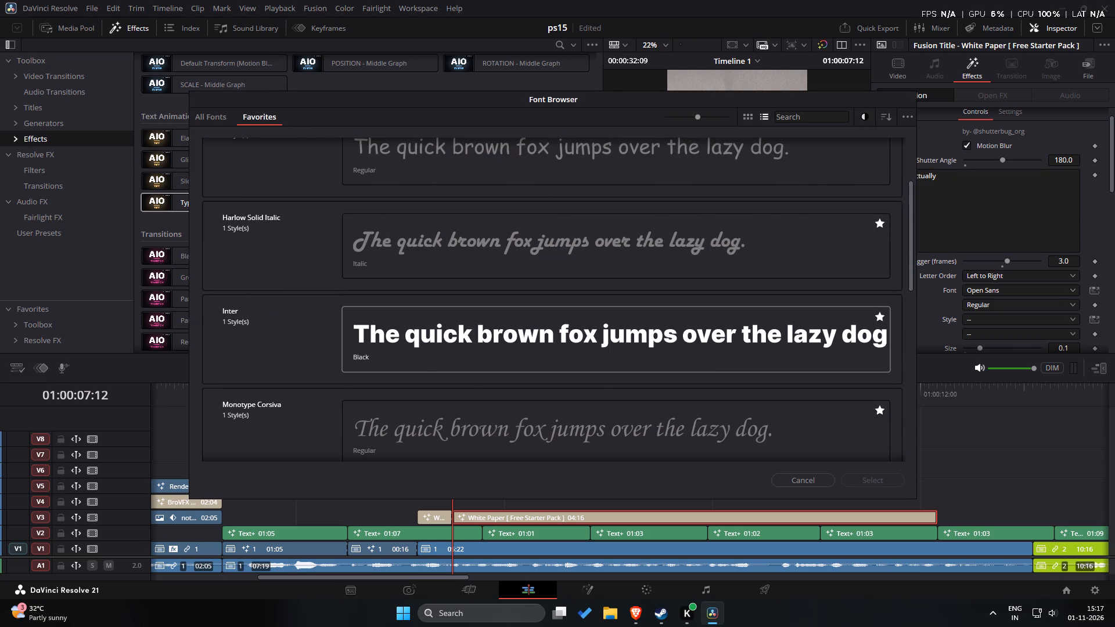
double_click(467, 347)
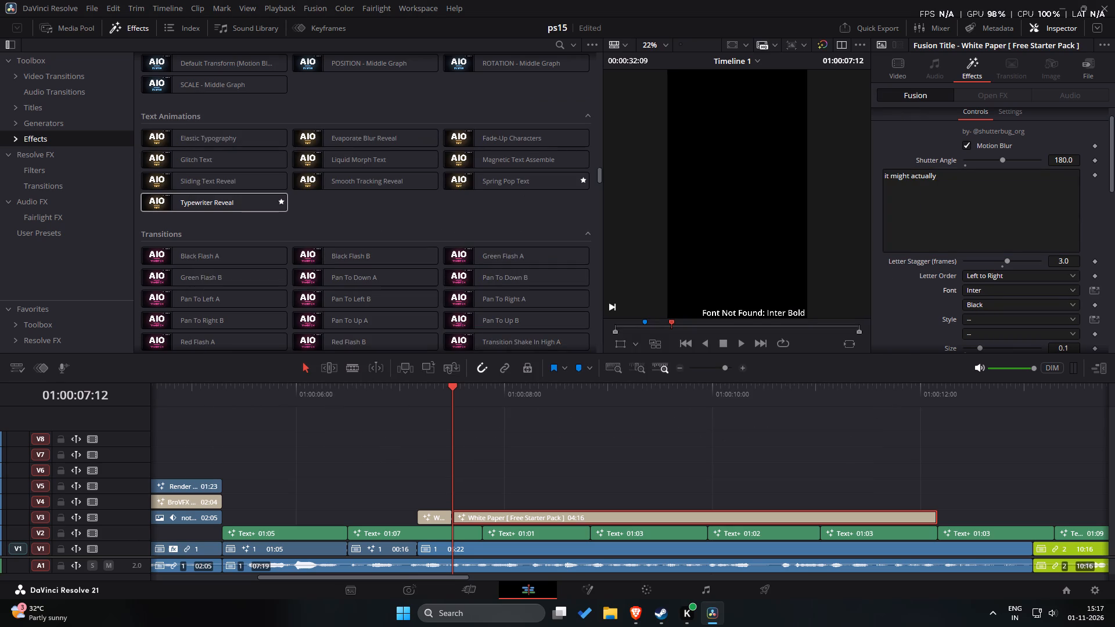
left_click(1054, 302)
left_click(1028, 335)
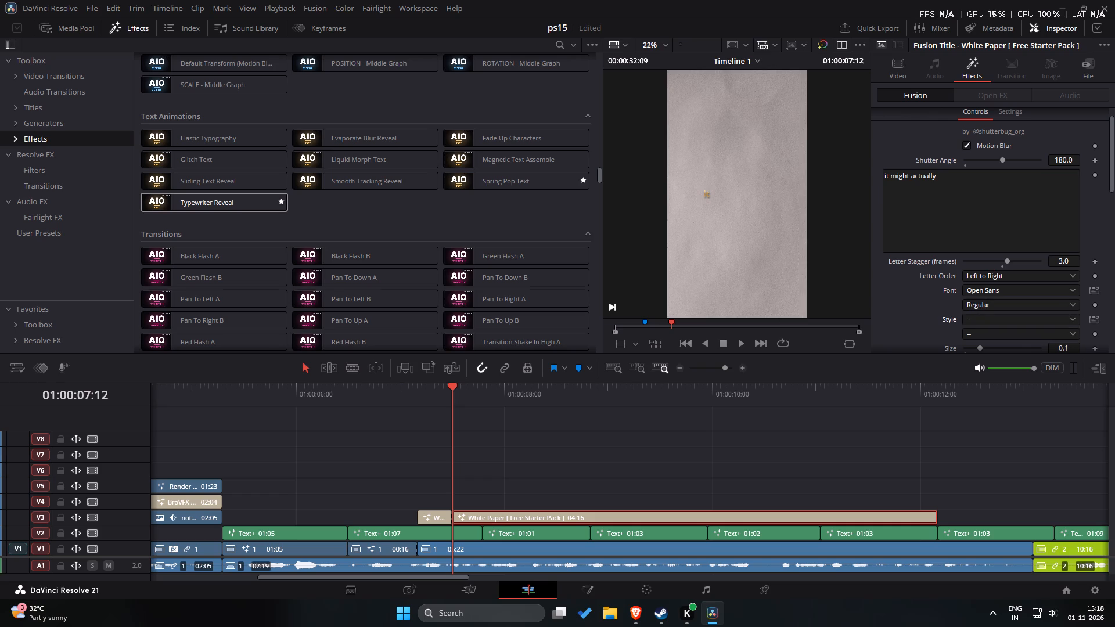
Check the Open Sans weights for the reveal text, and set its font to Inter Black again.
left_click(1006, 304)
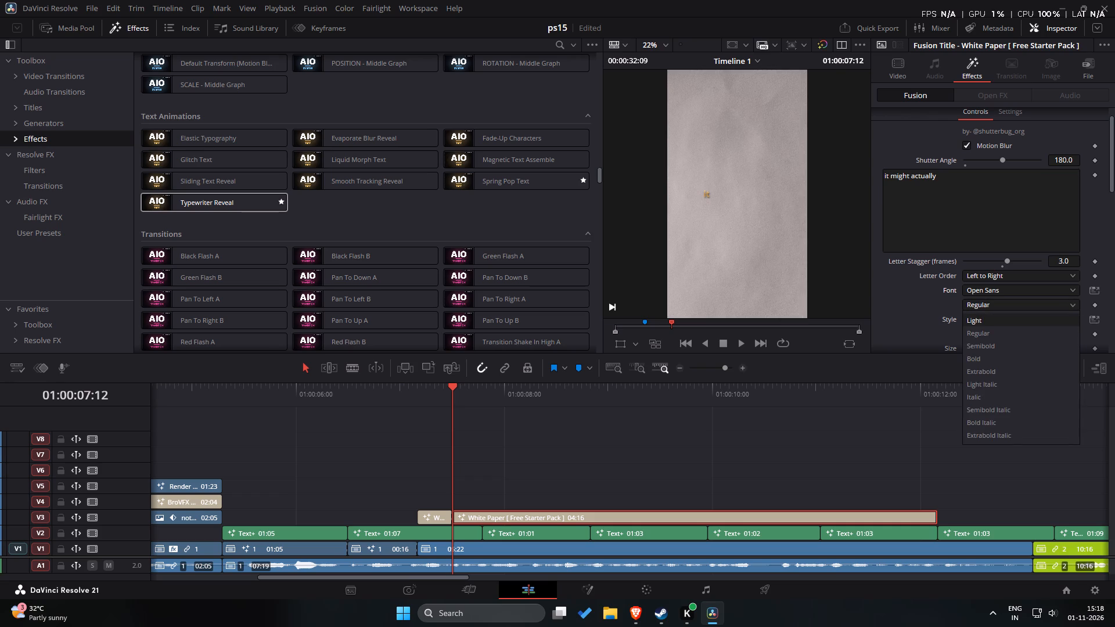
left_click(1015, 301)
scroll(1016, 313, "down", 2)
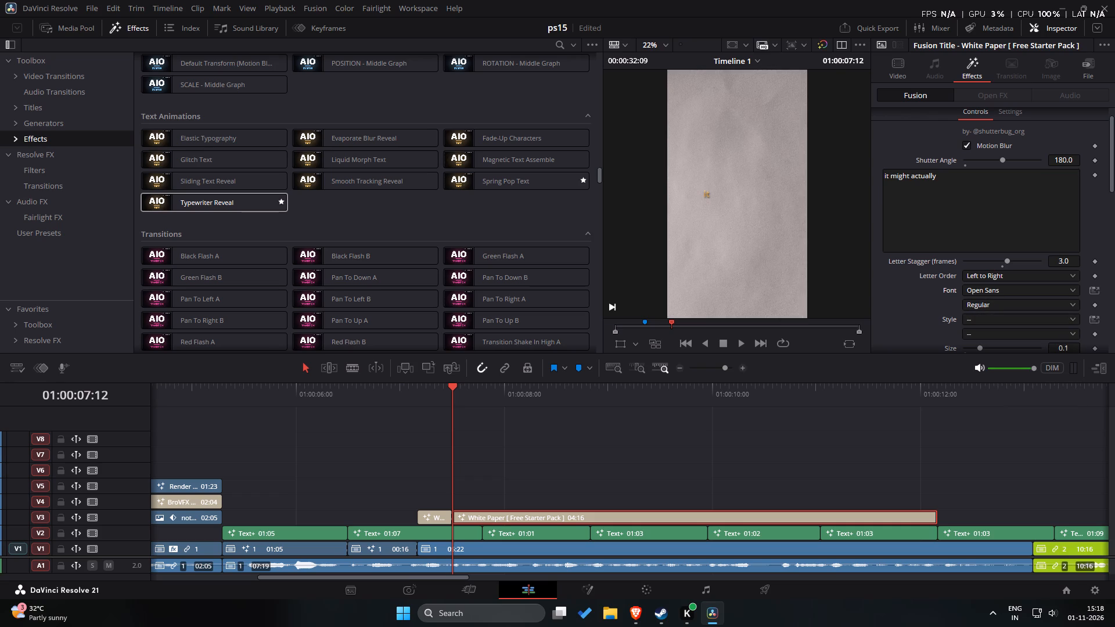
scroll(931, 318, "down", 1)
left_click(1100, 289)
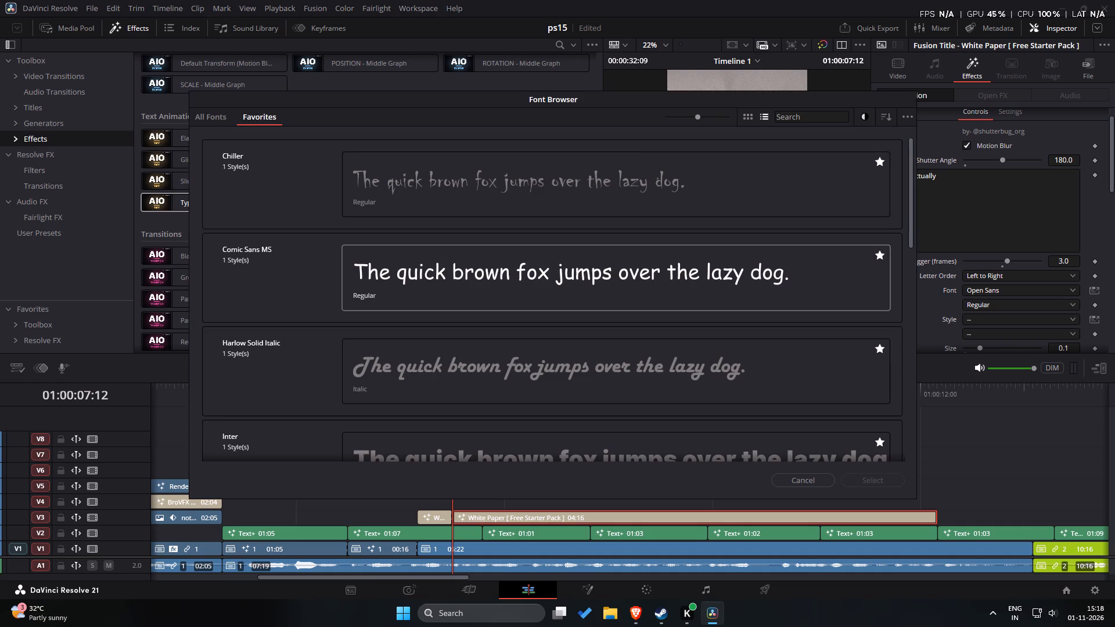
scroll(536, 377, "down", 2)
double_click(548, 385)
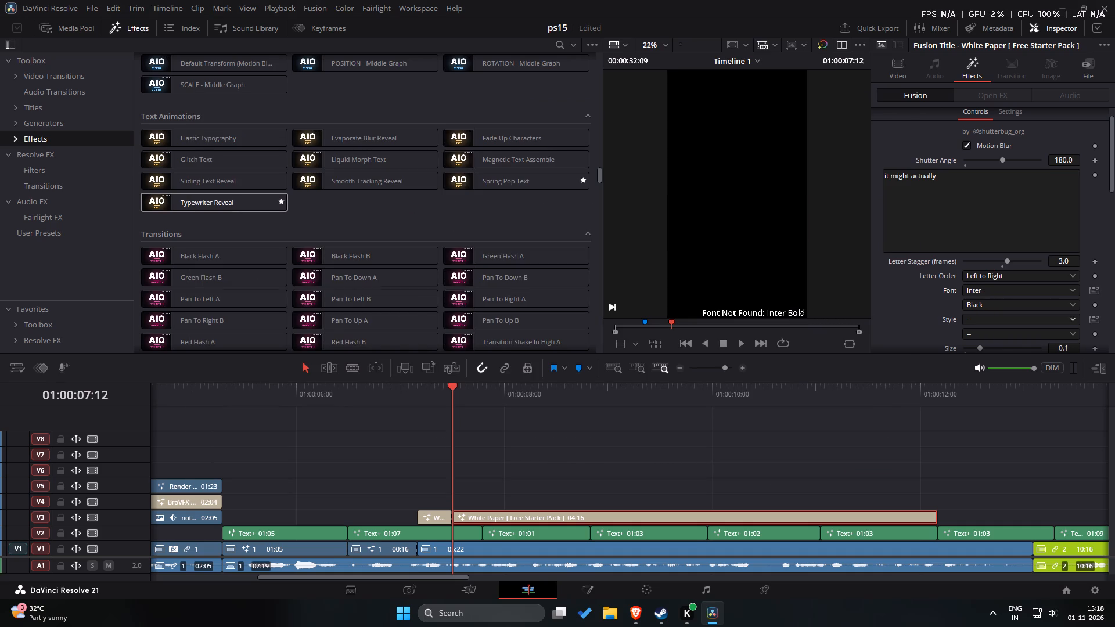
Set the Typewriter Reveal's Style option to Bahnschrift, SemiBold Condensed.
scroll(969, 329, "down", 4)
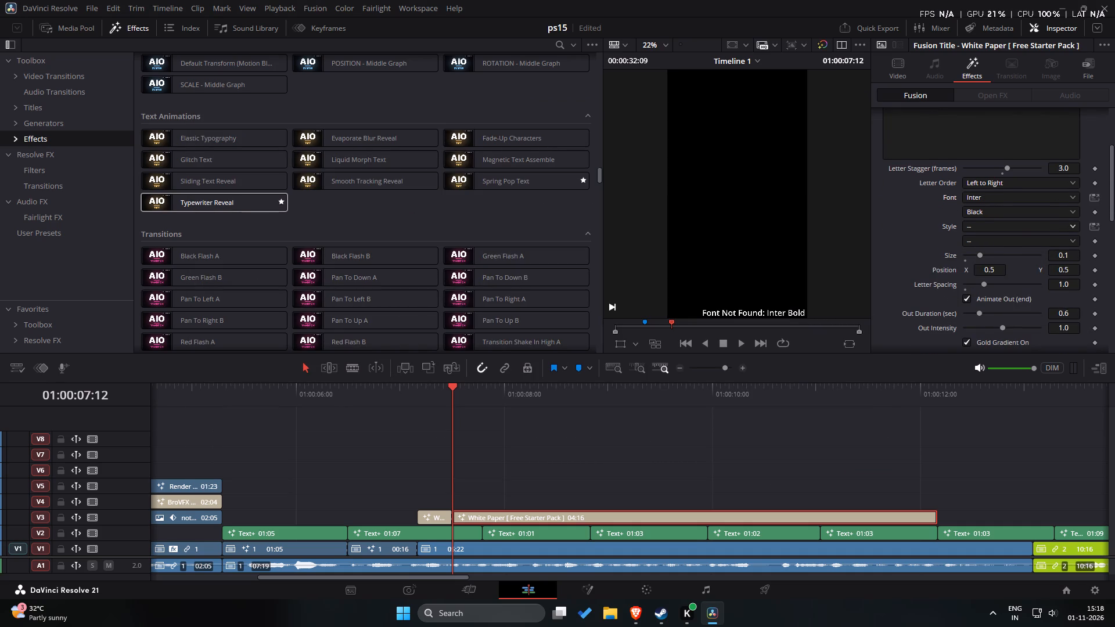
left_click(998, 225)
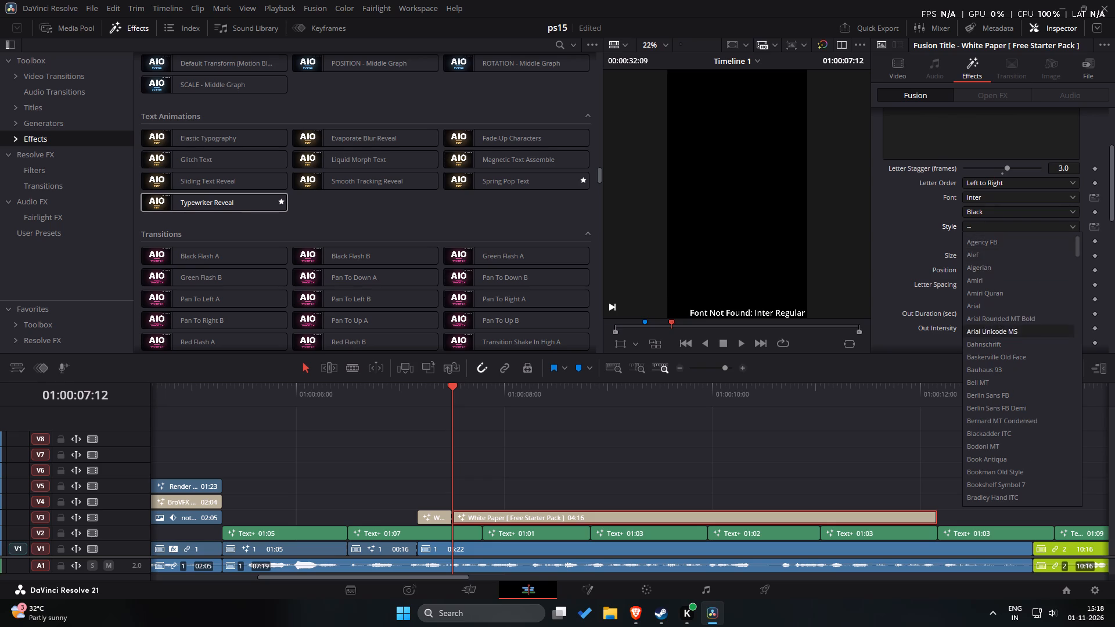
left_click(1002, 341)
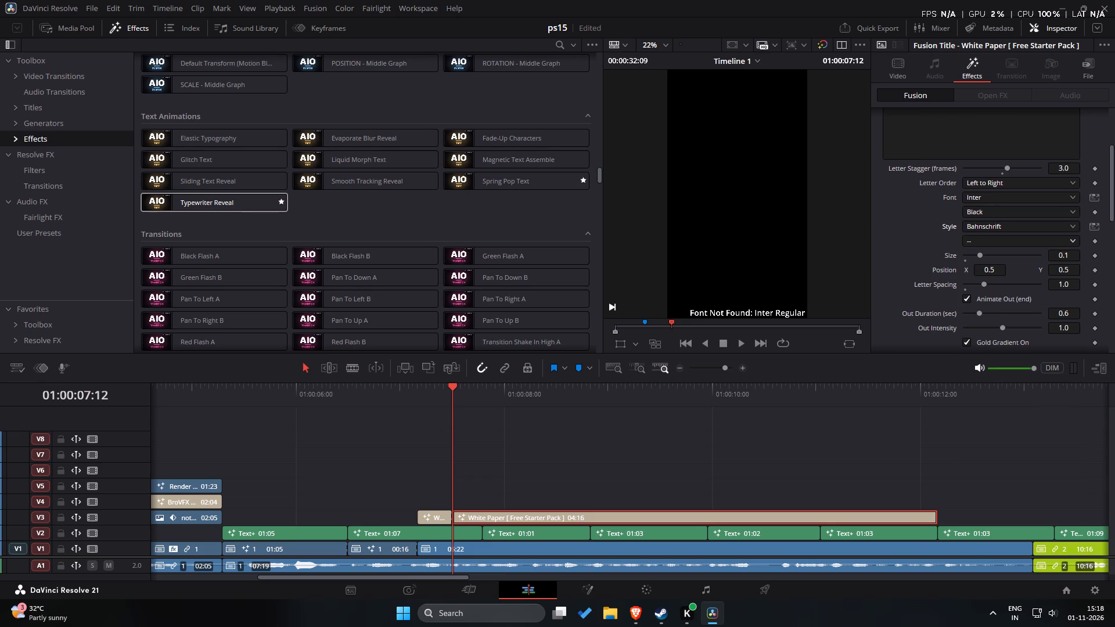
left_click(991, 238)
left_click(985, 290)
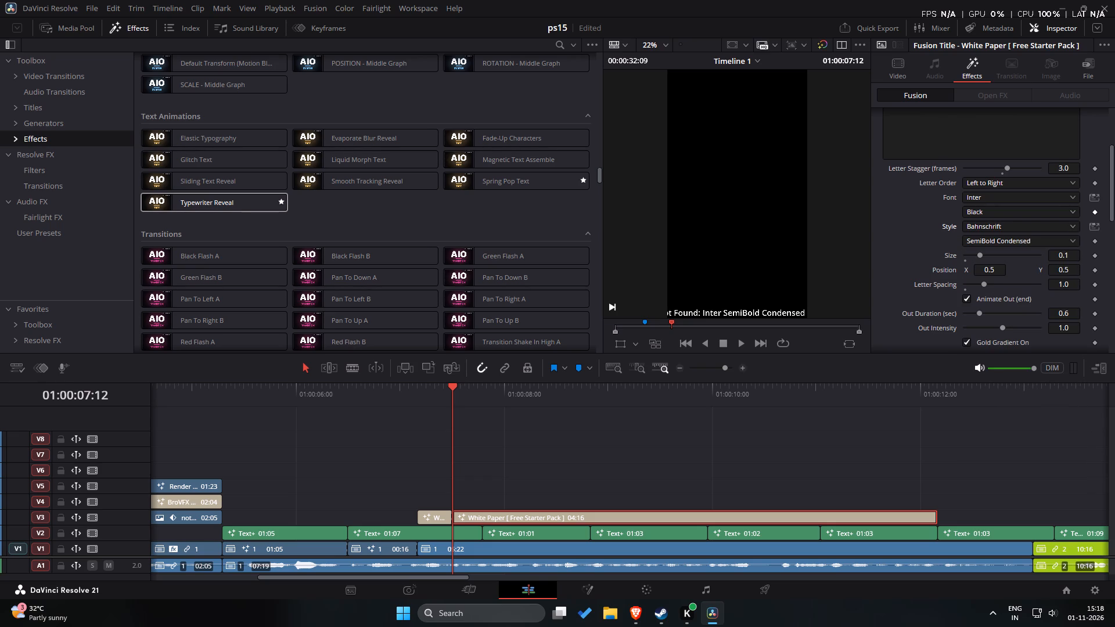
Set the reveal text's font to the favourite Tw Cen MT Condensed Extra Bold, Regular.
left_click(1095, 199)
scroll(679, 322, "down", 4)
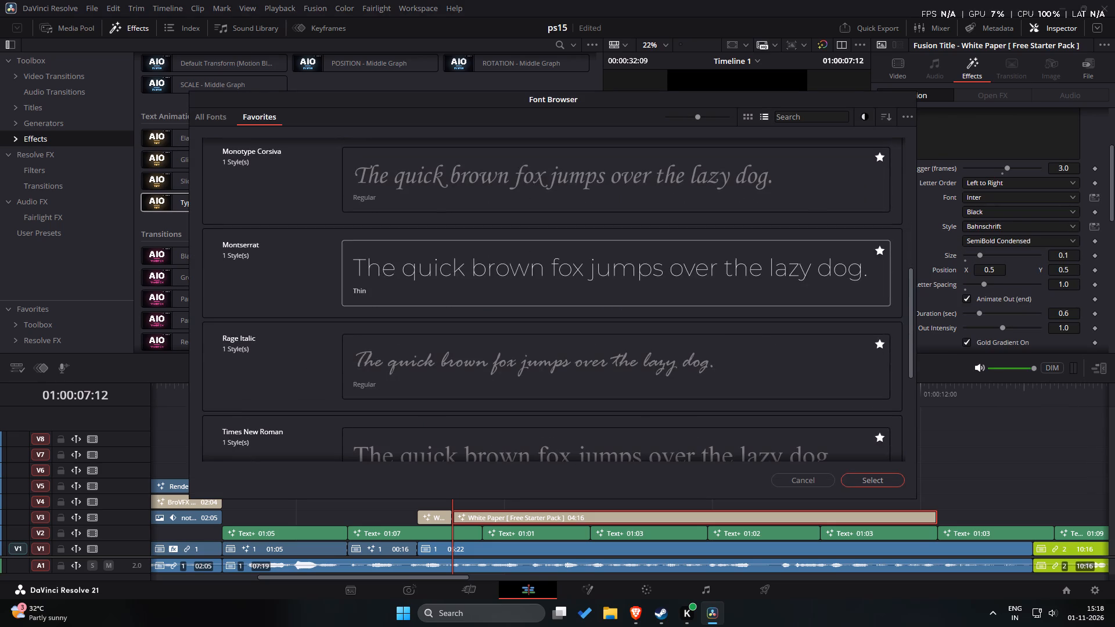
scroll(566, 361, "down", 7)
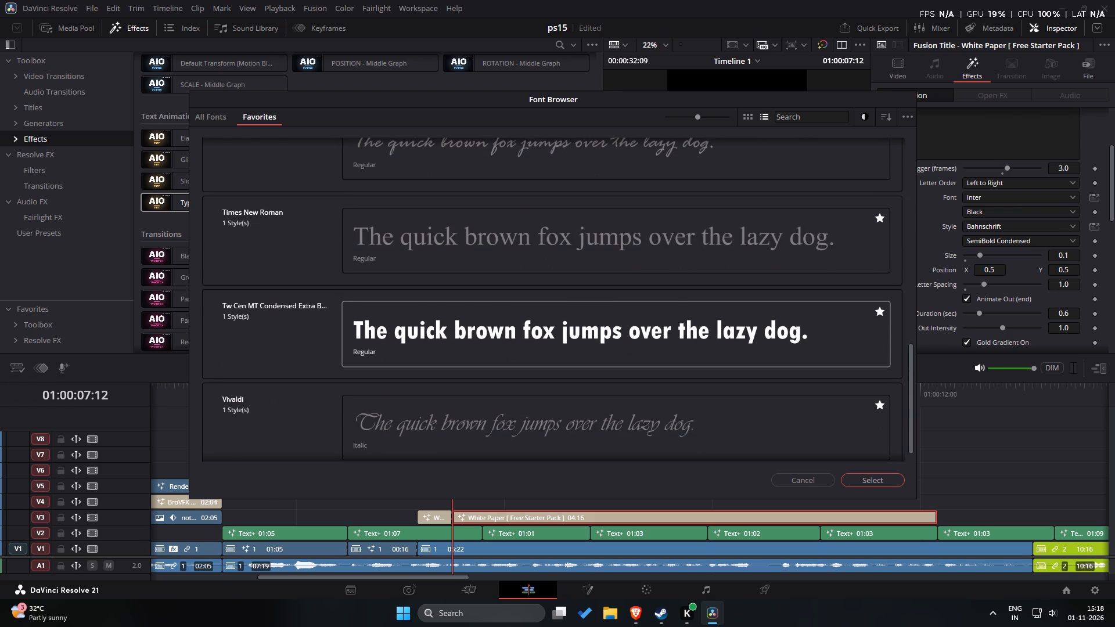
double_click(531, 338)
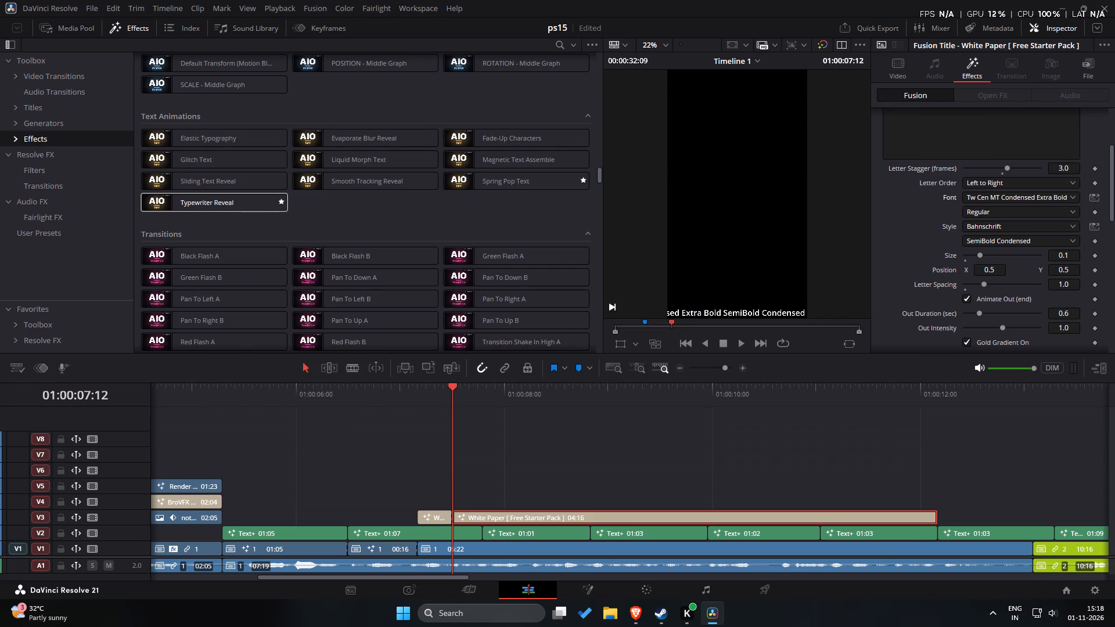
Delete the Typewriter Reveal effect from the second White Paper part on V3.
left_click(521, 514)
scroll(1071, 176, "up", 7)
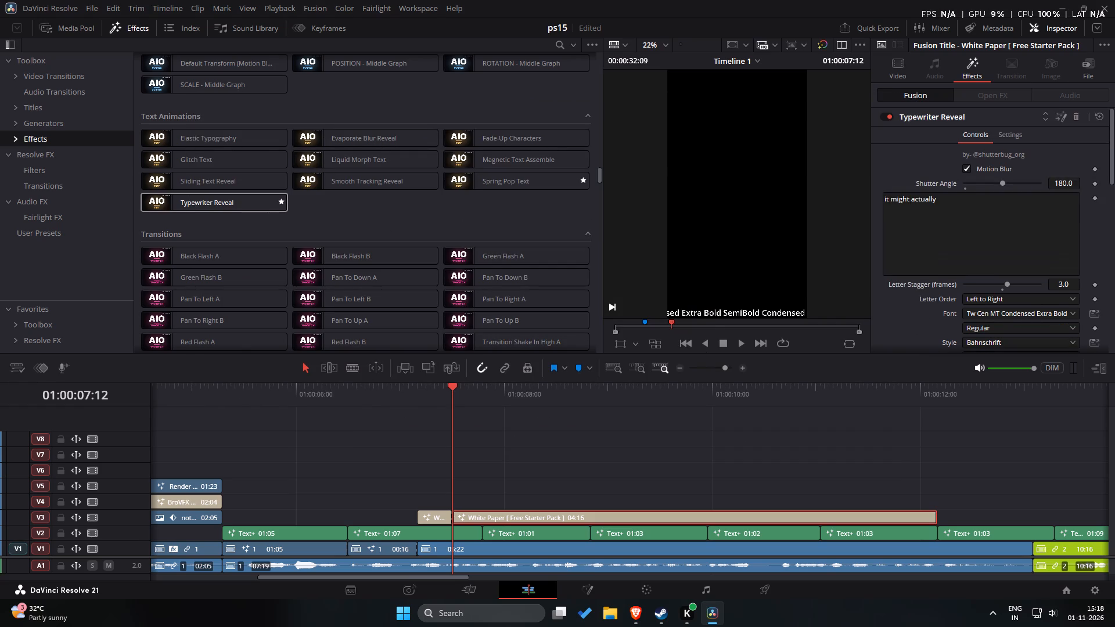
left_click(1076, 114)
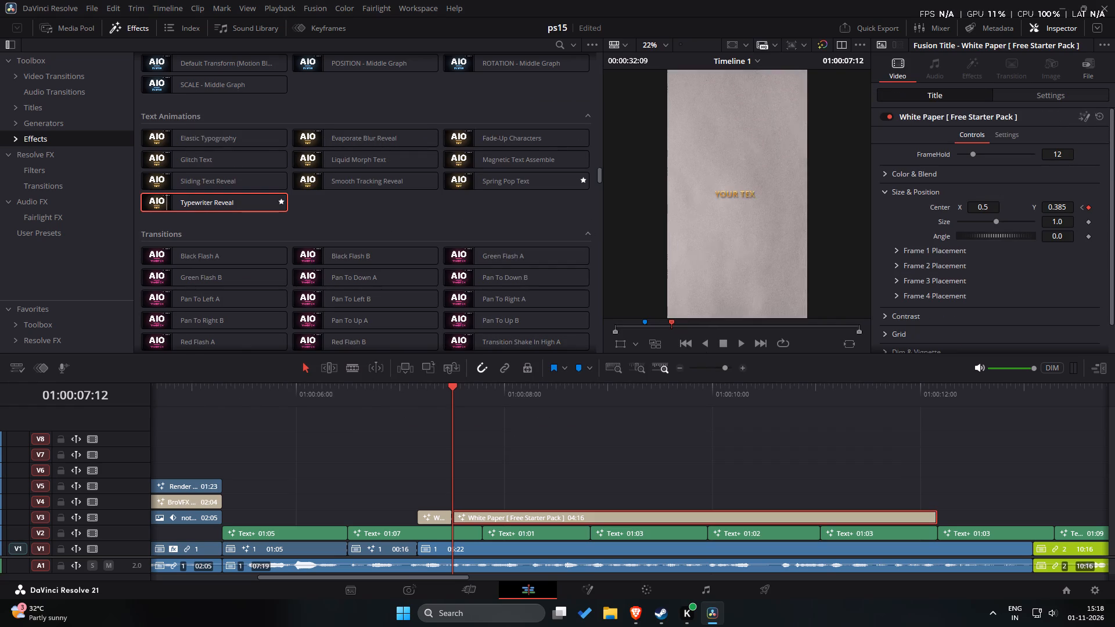
Apply a fresh Typewriter Reveal text animation to the second White Paper part on V3.
left_click_drag(167, 203, 523, 518)
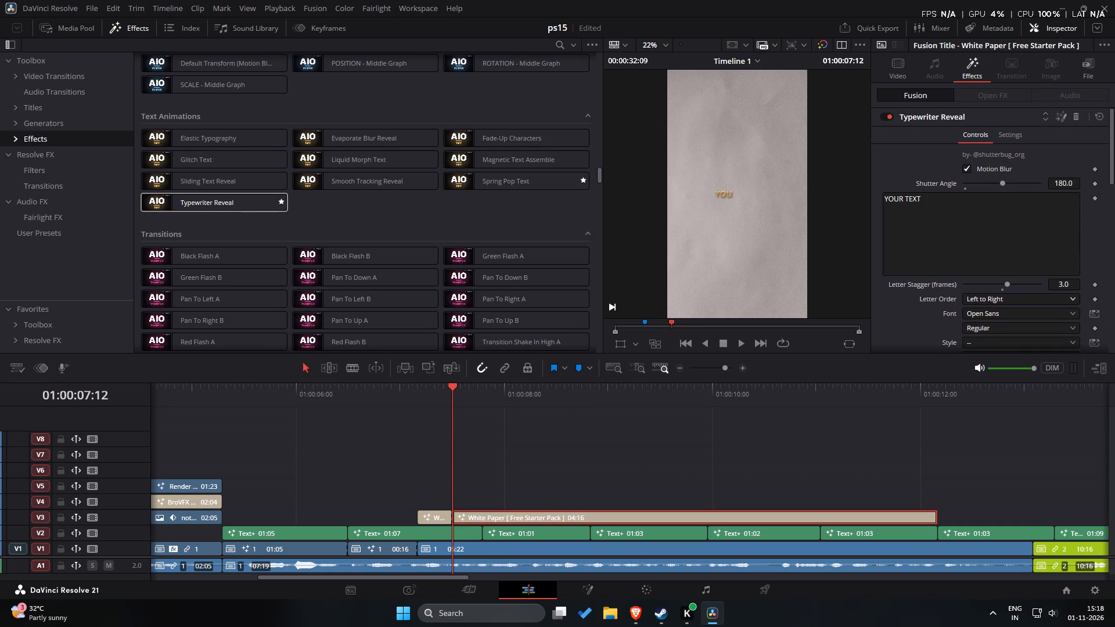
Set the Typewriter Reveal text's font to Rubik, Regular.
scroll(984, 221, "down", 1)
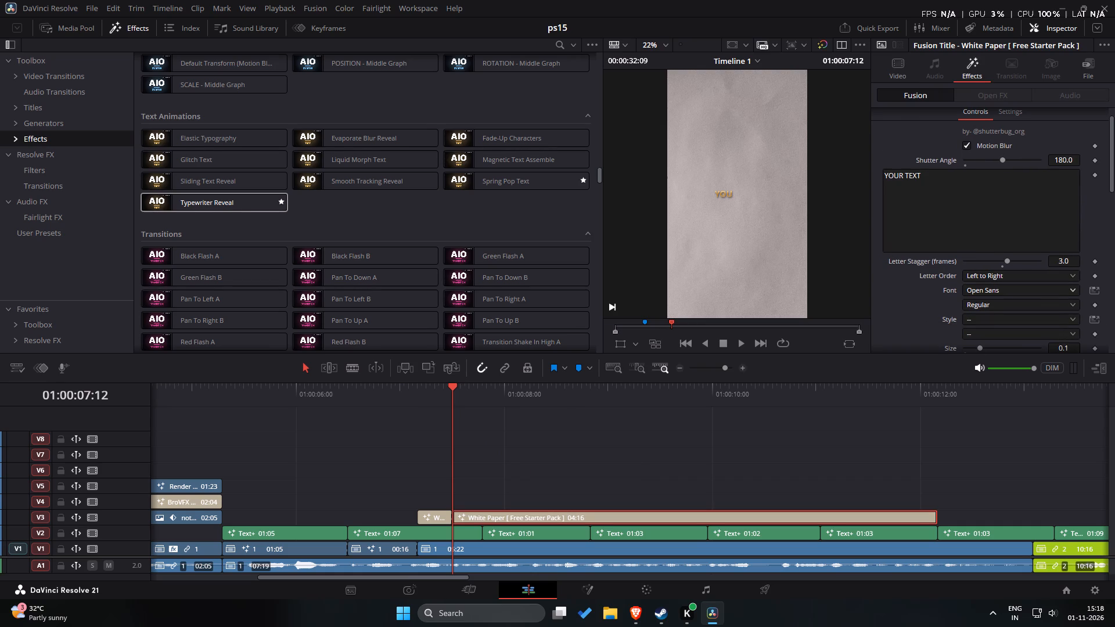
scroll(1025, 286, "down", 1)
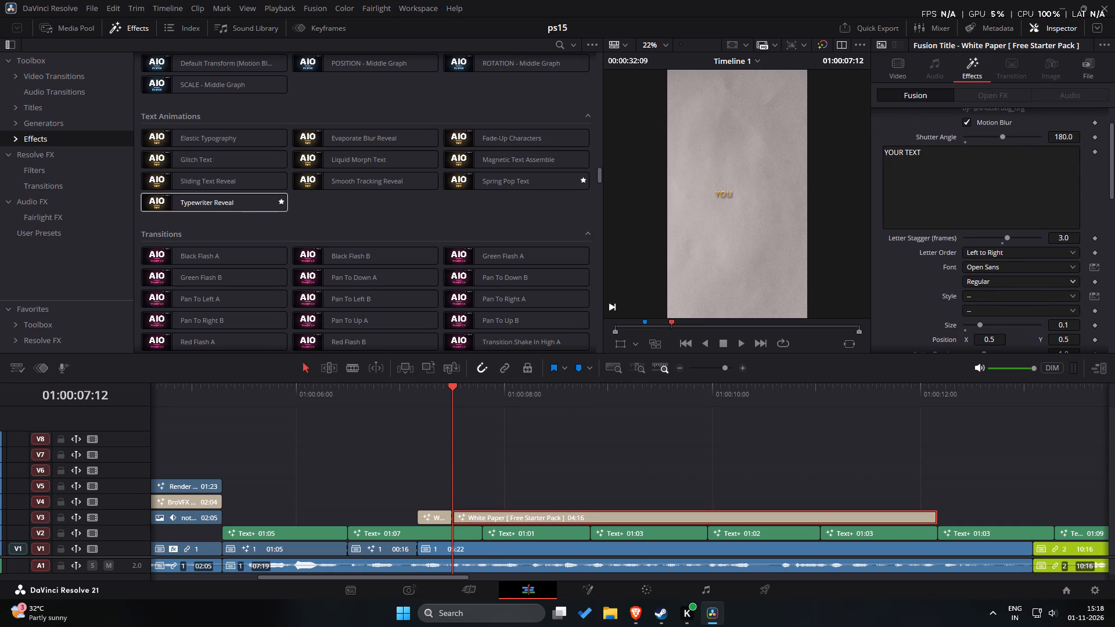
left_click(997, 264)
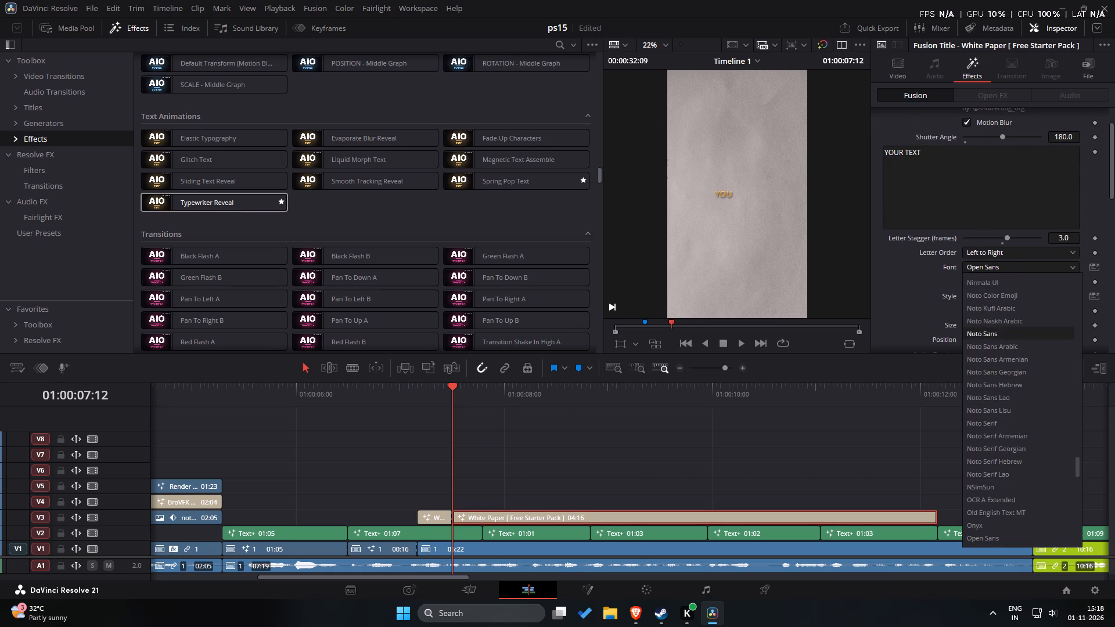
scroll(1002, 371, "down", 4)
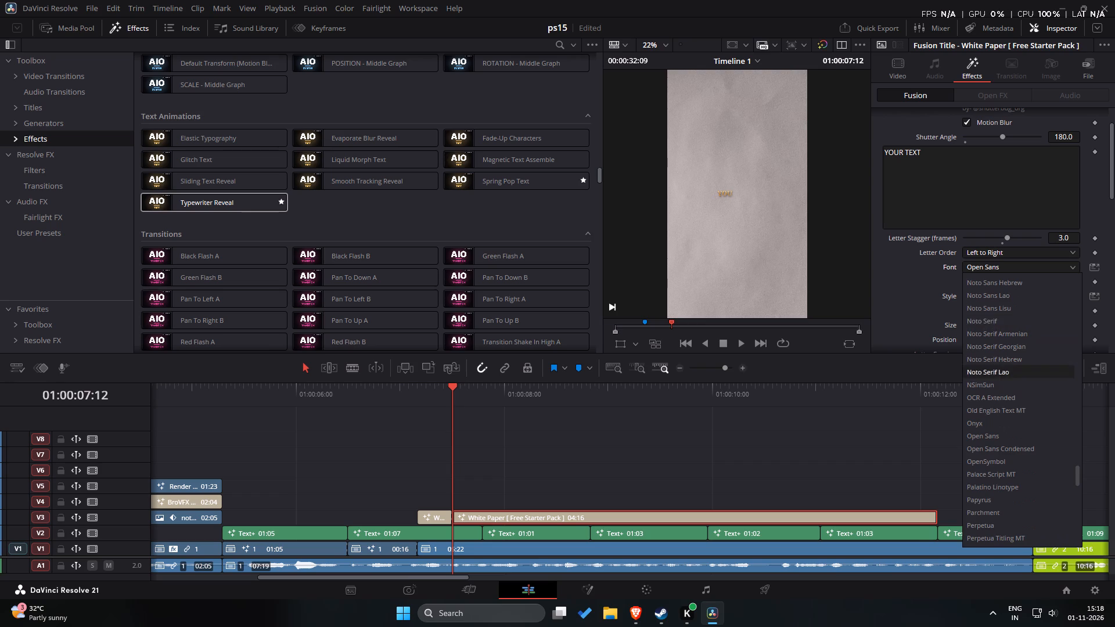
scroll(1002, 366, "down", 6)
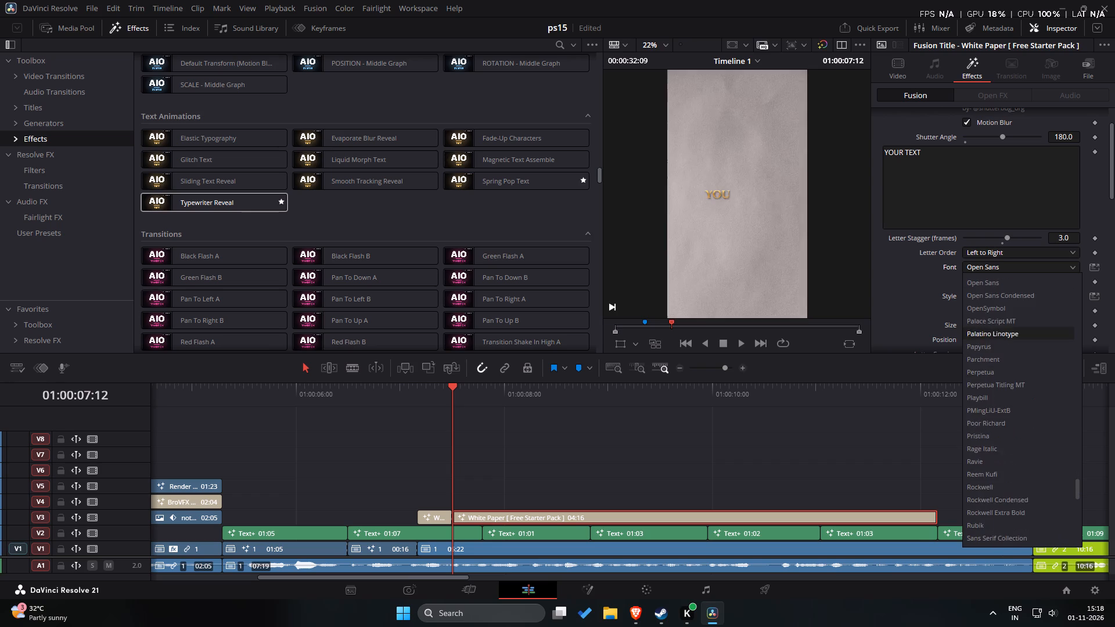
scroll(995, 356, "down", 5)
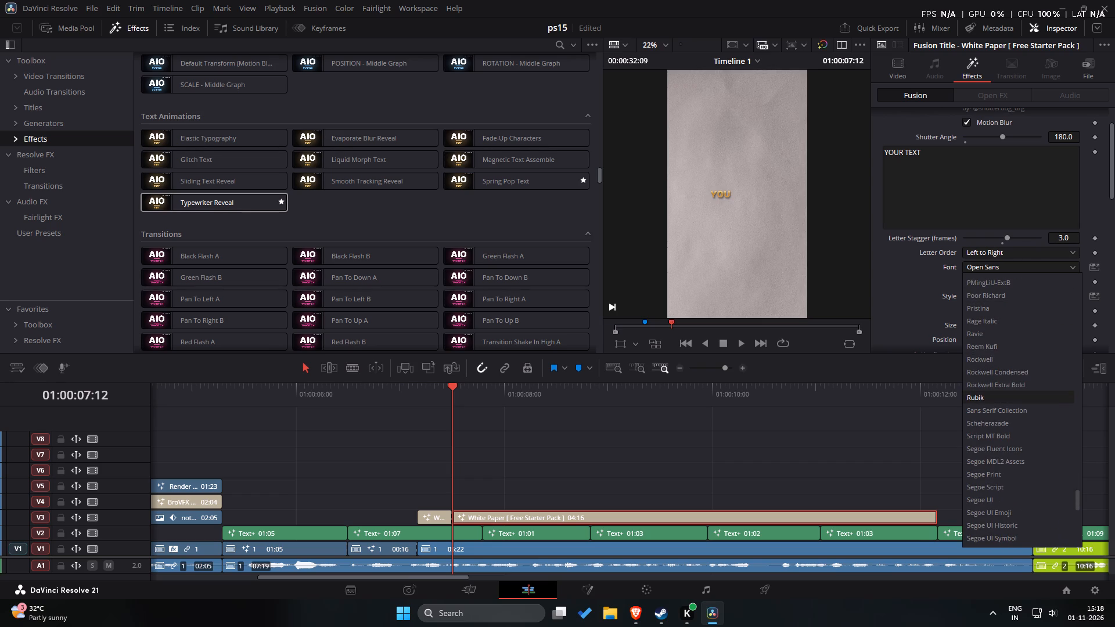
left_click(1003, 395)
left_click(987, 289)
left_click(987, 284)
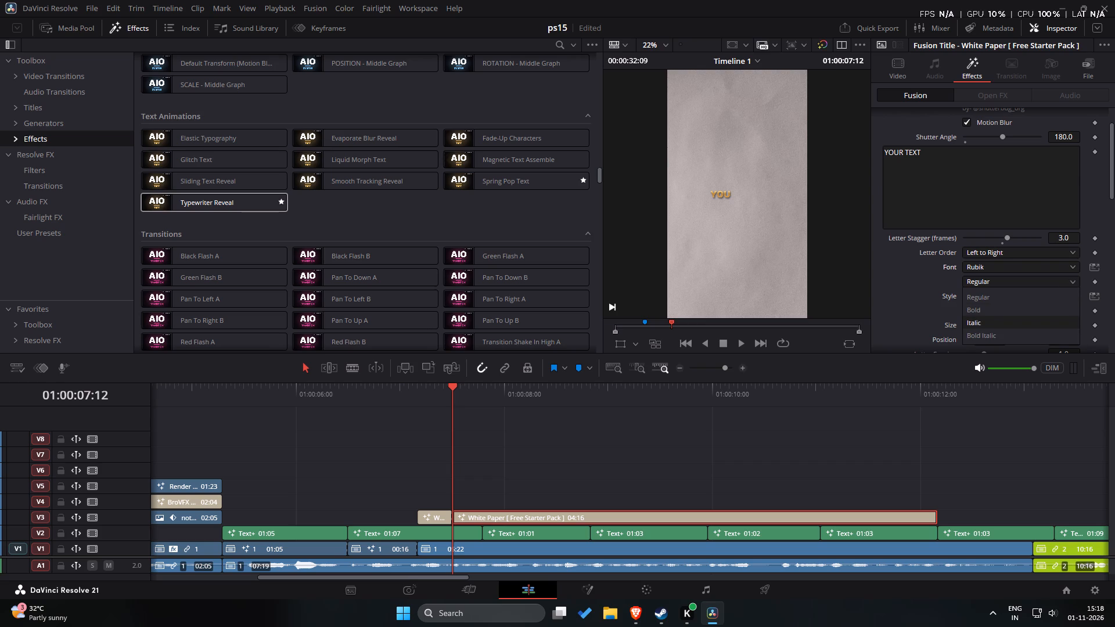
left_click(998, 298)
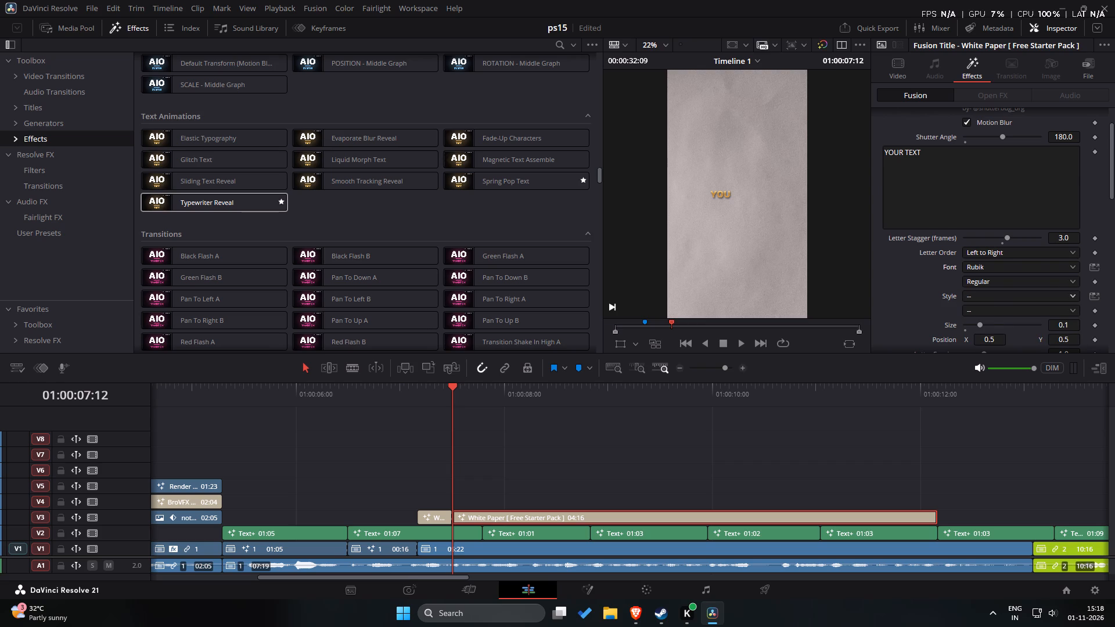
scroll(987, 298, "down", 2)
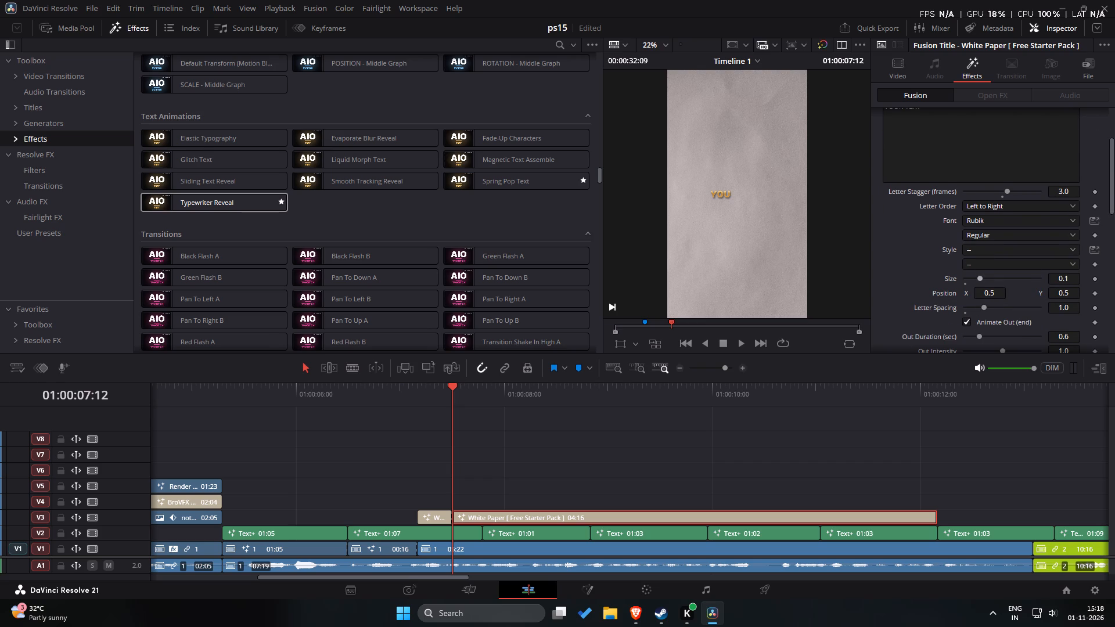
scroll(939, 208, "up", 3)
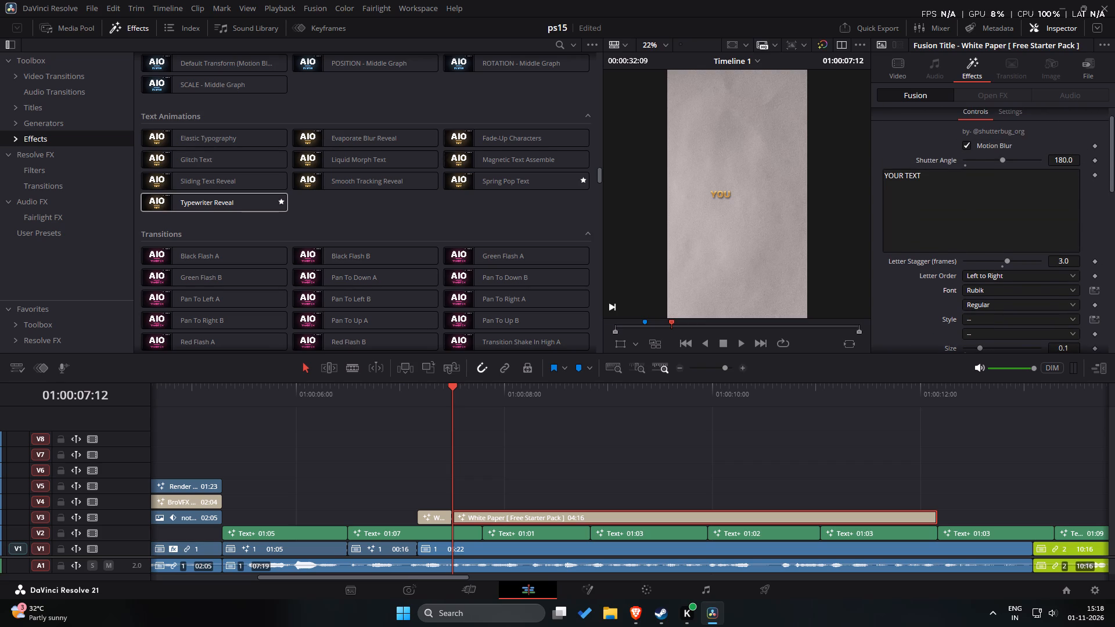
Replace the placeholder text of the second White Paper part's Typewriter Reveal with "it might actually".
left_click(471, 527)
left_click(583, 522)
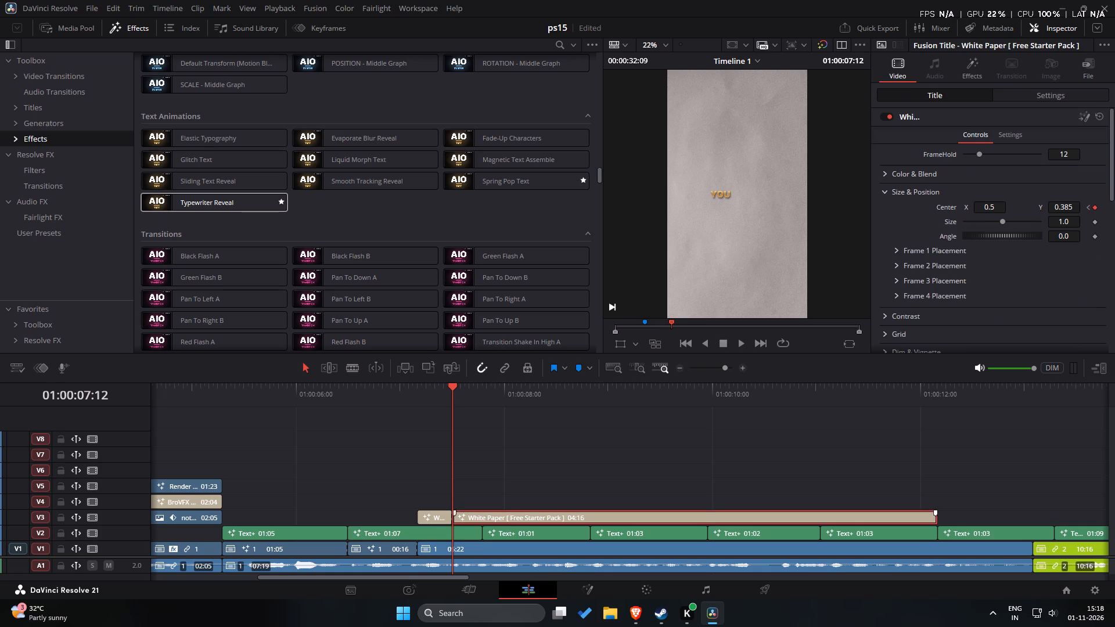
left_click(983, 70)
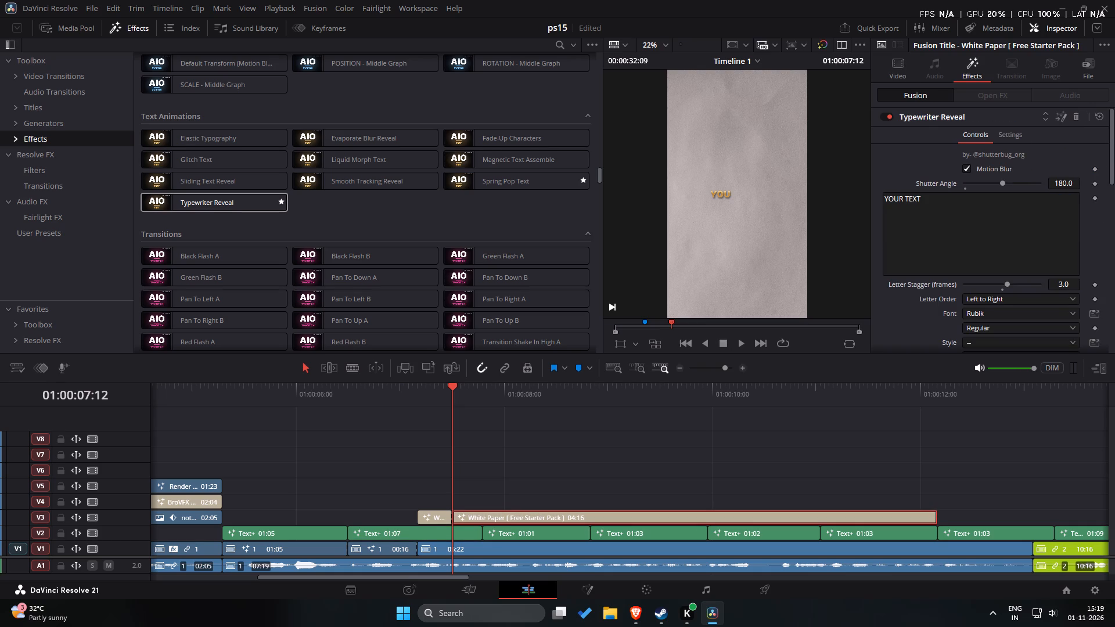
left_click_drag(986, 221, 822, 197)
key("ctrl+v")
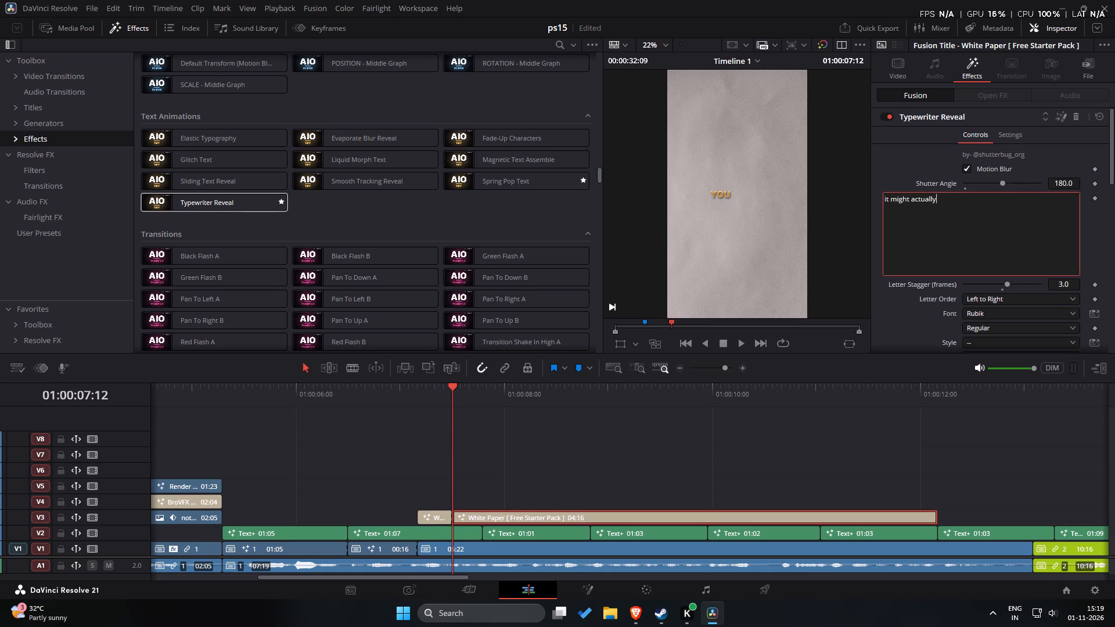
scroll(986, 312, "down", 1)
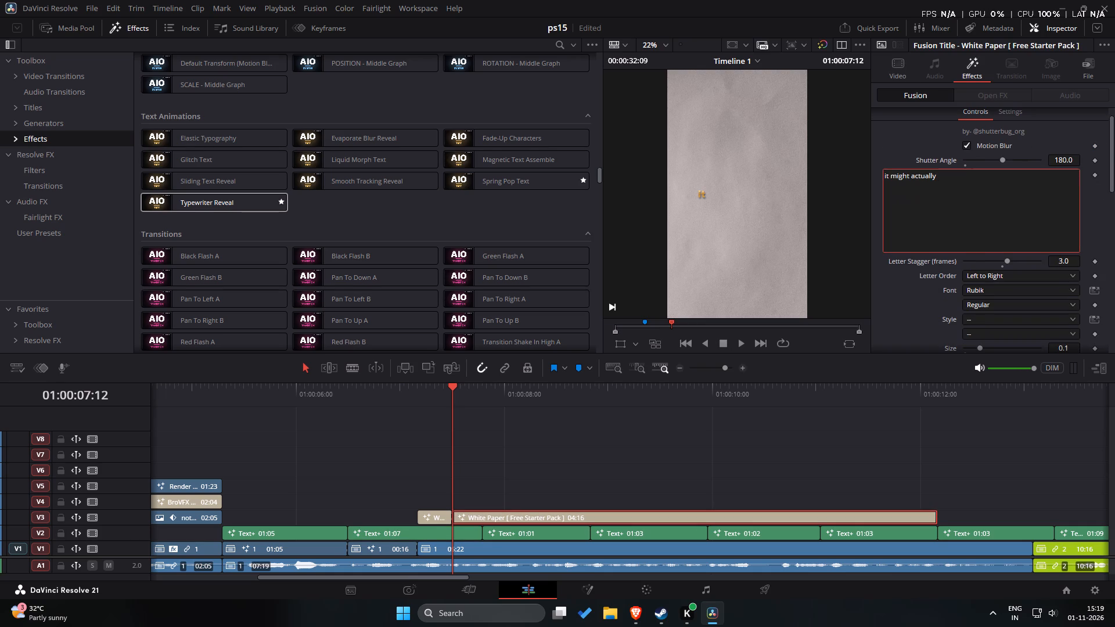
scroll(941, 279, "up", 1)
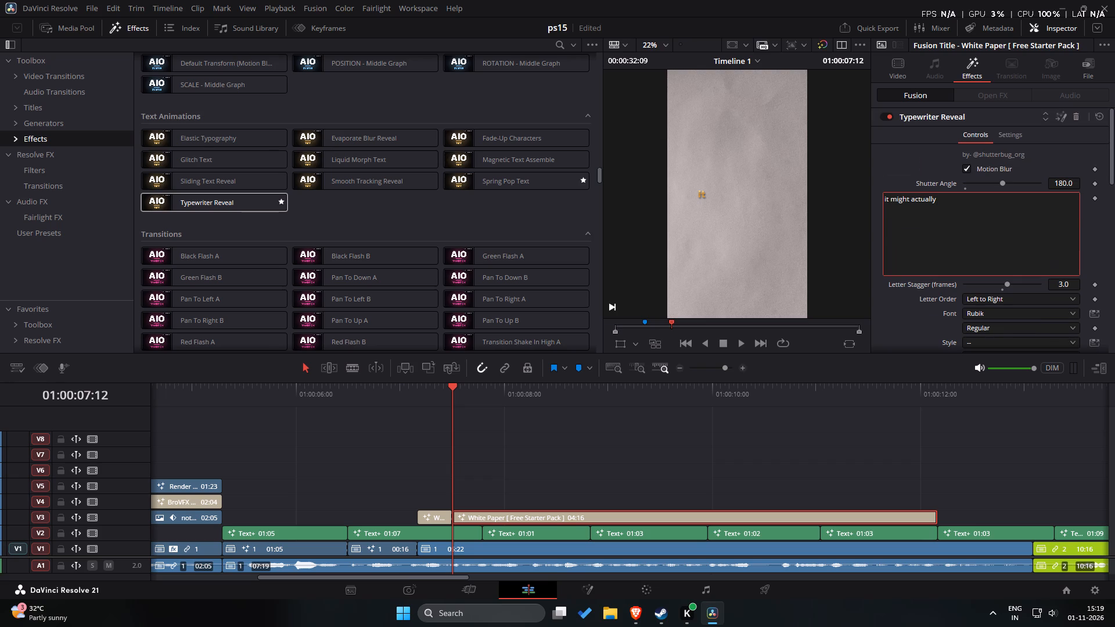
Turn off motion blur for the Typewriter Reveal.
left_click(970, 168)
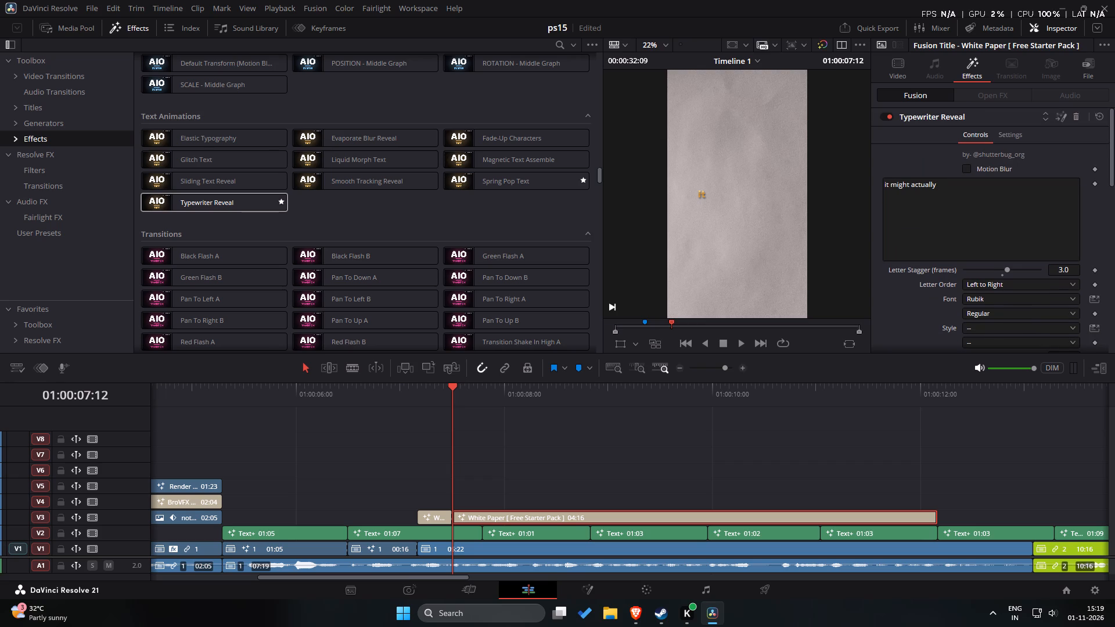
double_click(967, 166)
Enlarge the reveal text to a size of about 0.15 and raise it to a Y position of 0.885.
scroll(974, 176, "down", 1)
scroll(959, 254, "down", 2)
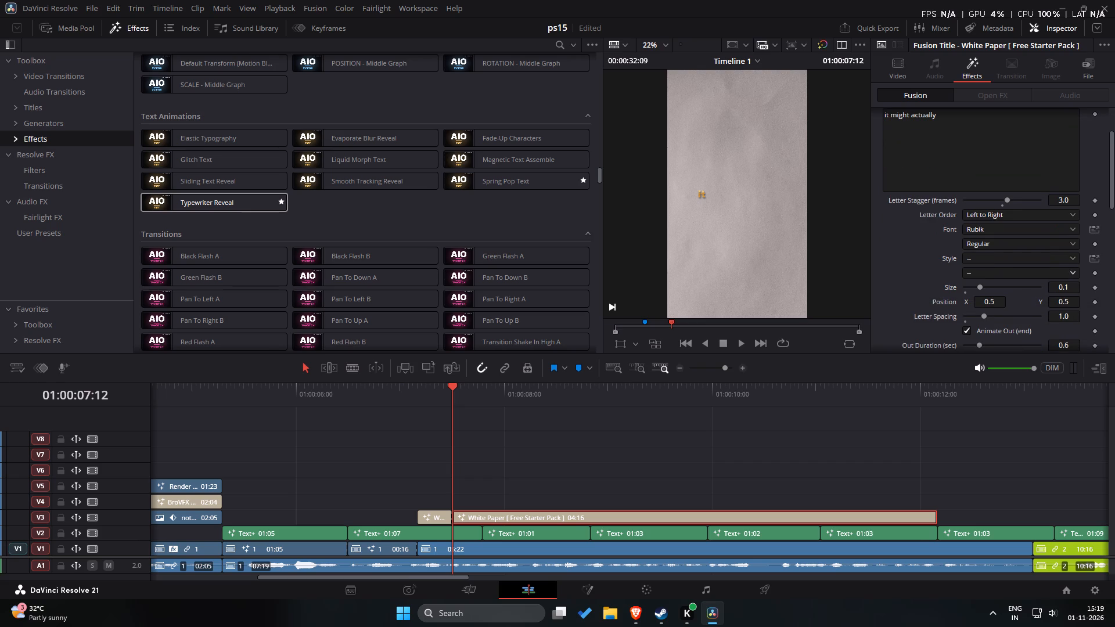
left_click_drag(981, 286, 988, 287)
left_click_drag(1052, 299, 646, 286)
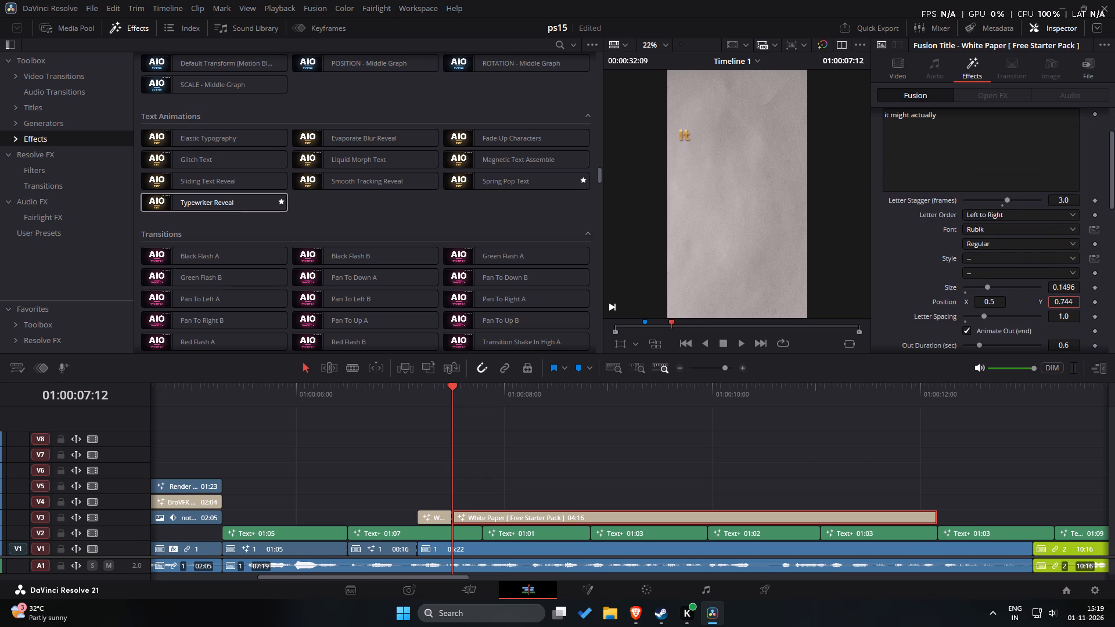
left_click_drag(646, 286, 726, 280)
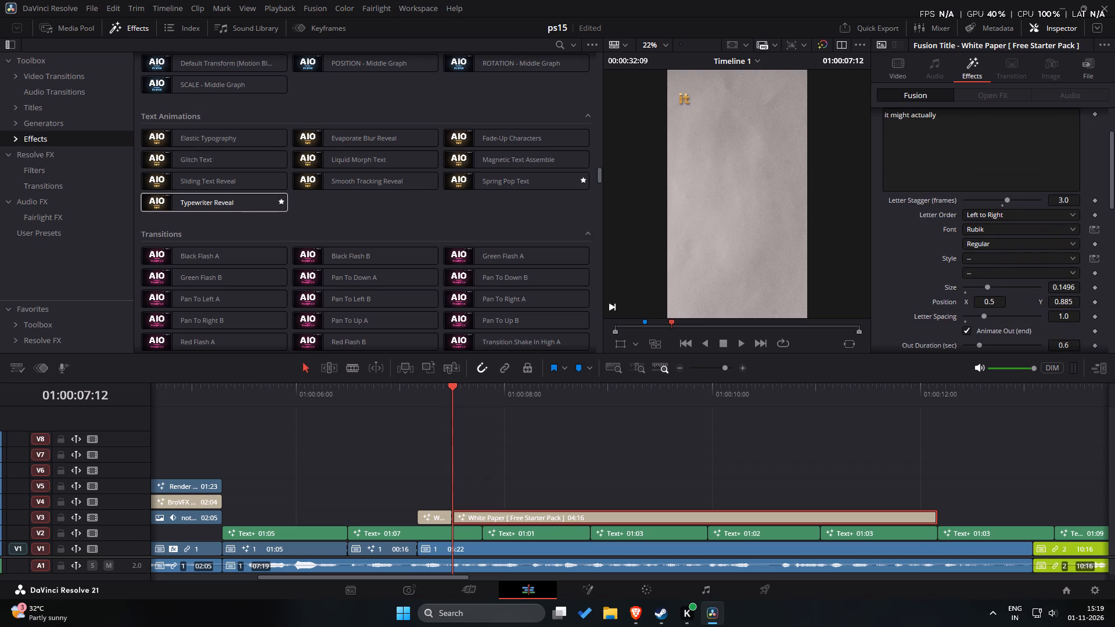
Play back the White Paper section from its start to check the "it might actually" reveal animation.
left_click_drag(456, 395, 419, 395)
key("space")
key("space")
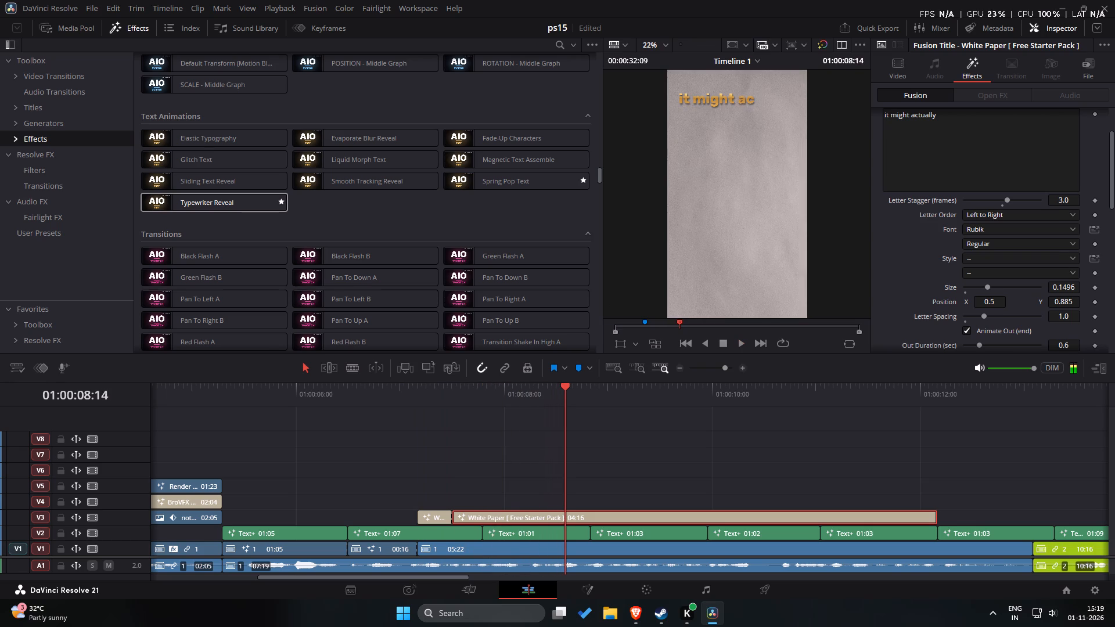
key("space")
key("space")
key("space")
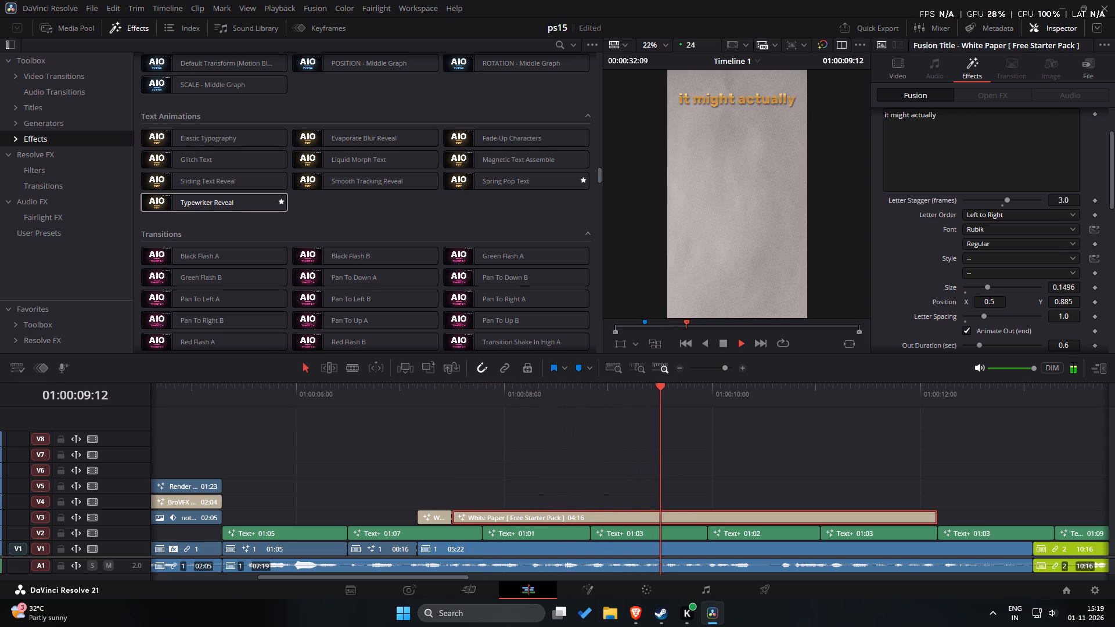
key("space")
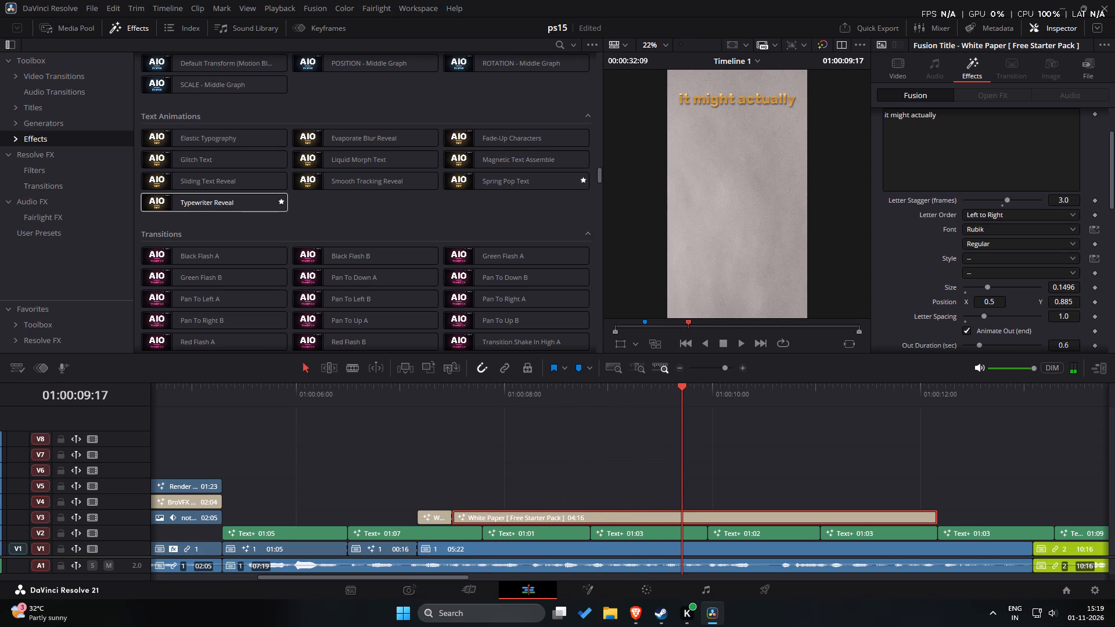
Examine the Typewriter Reveal's remaining animate-out, gold gradient, metallic shine, text colour and shadow settings.
scroll(1001, 325, "down", 4)
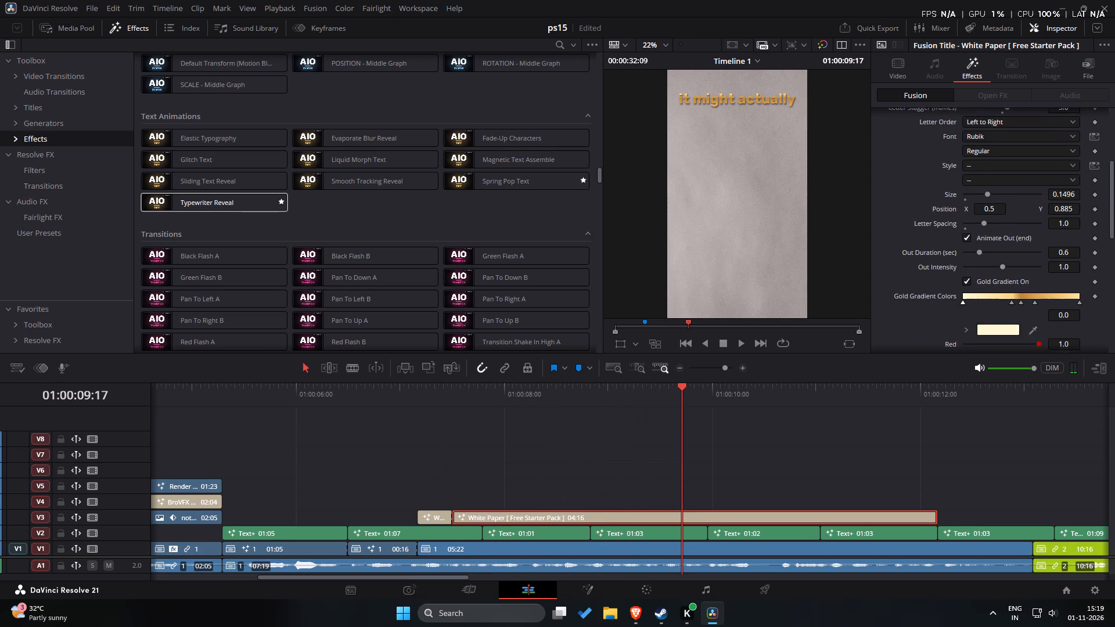
scroll(1008, 323, "down", 6)
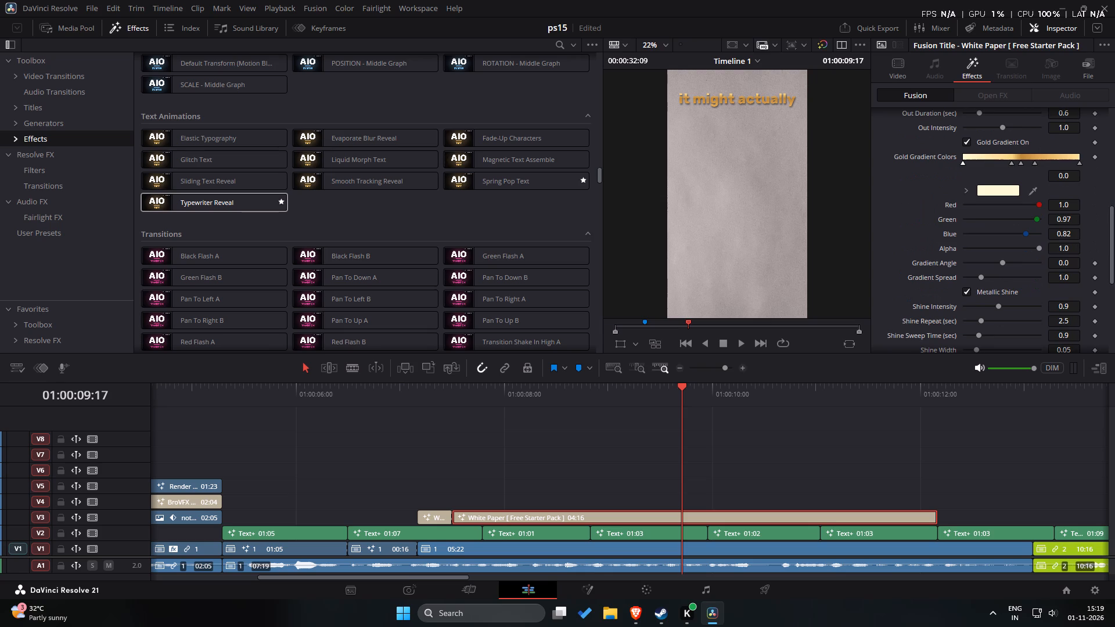
scroll(1009, 313, "down", 7)
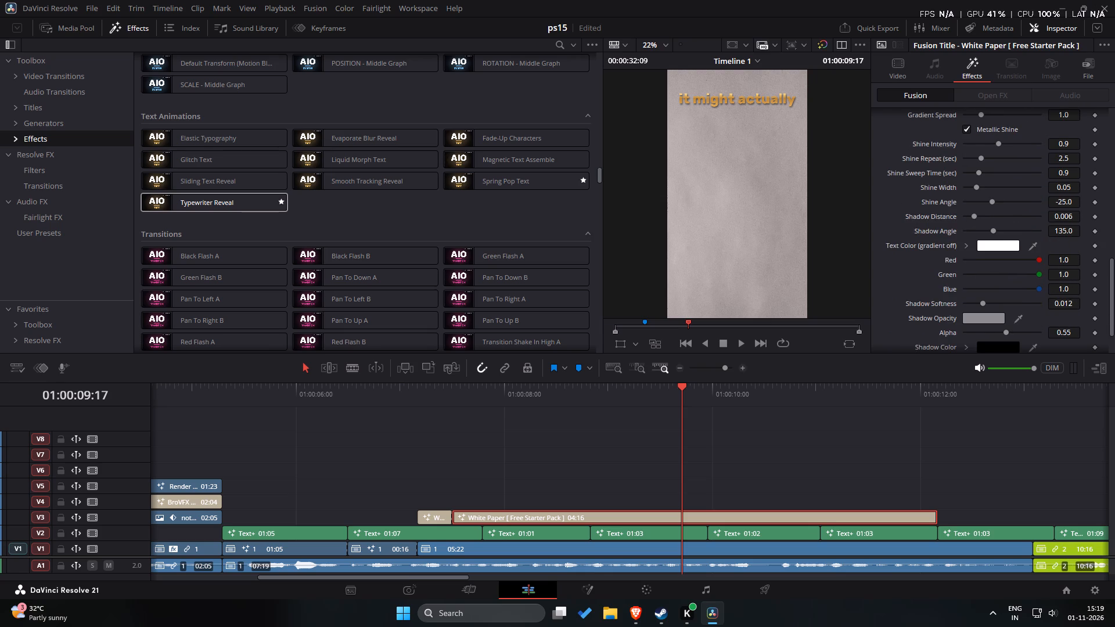
scroll(917, 283, "down", 7)
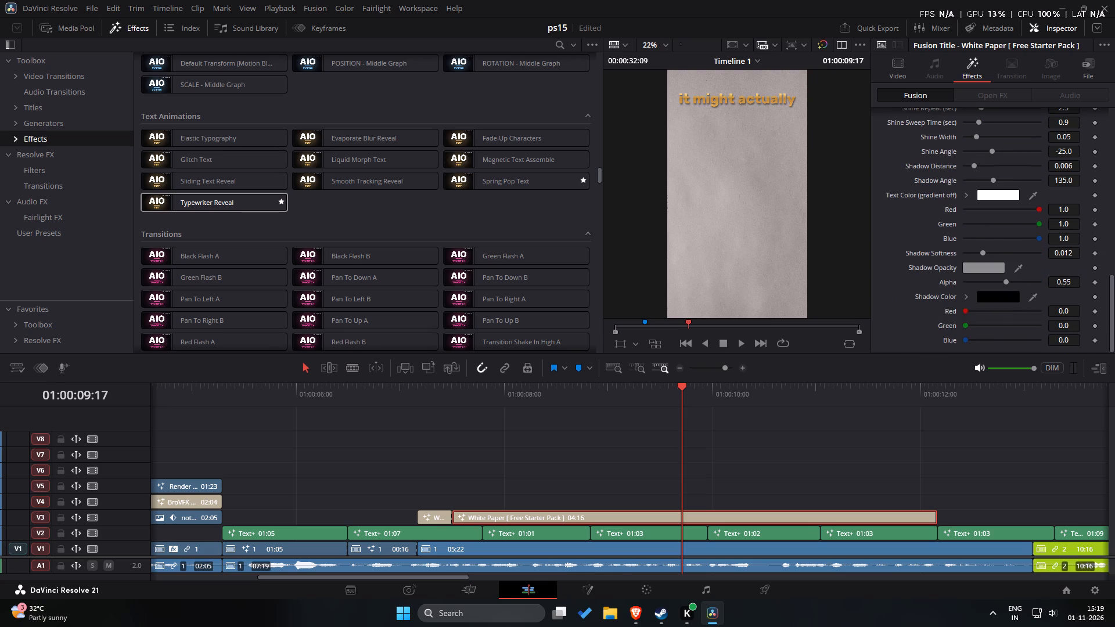
Undo the Typewriter Reveal edits, the effect itself and the clip split, back to a single White Paper clip on V3.
key("ctrl+z")
key("ctrl+z")
key("ctrl+z")
key("ctrl+z")
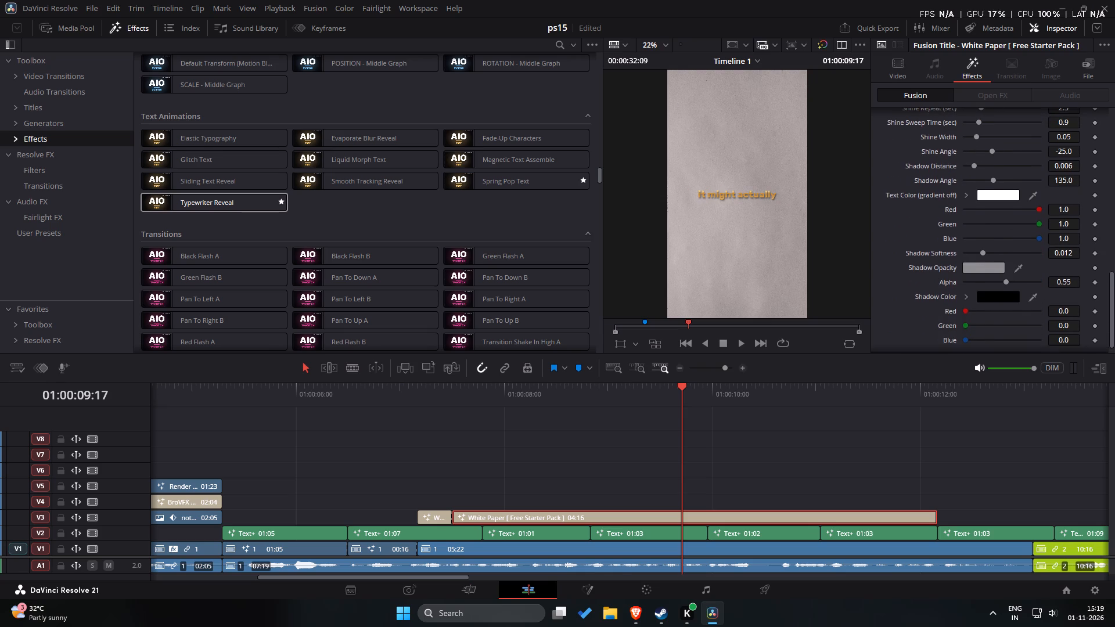
key("ctrl+z")
key("ctrl+z")
key("ctrl+z")
key("ctrl+z")
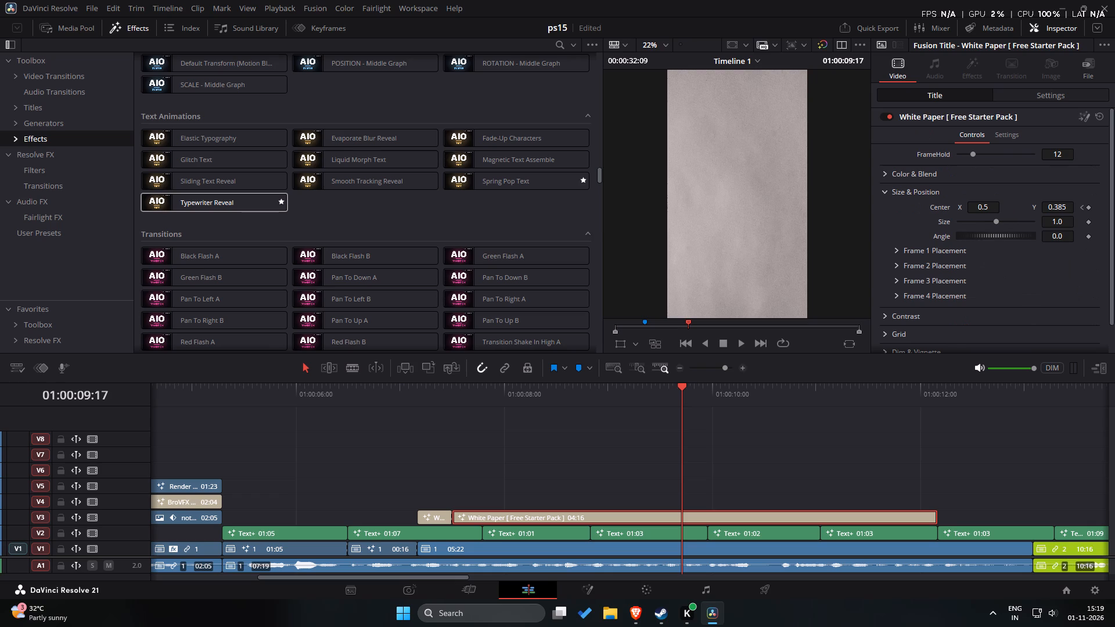
key("ctrl+z")
key("ctrl+z")
key("ctrl+z")
key("ctrl+z")
key("ctrl+z")
key("ctrl+z")
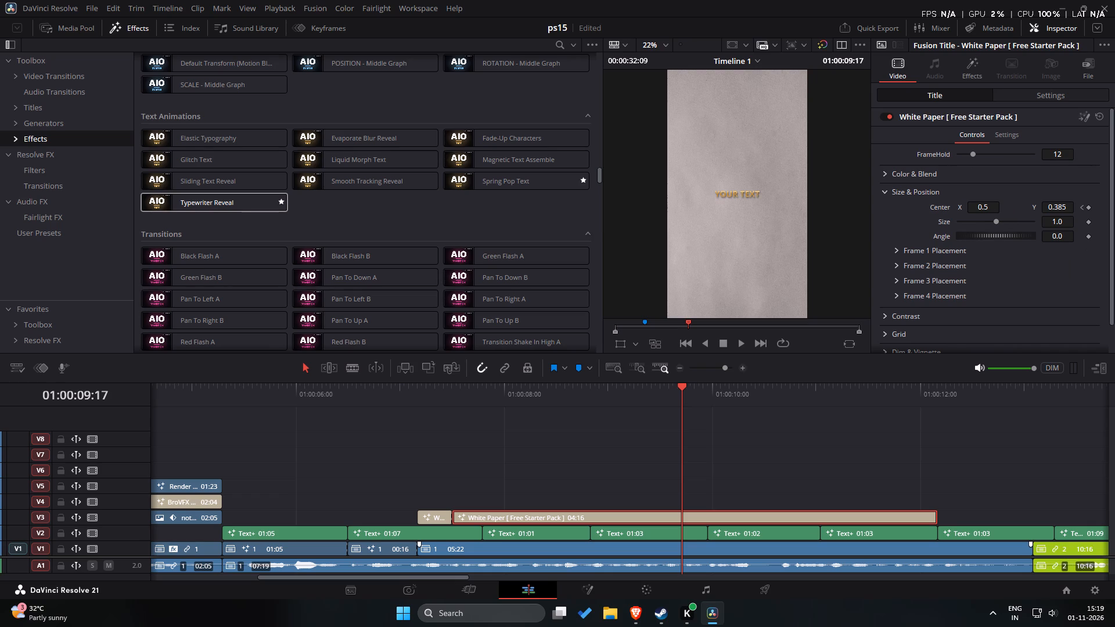
key("ctrl+z")
left_click(512, 477, "ctrl")
key("ctrl+z")
key("ctrl+z")
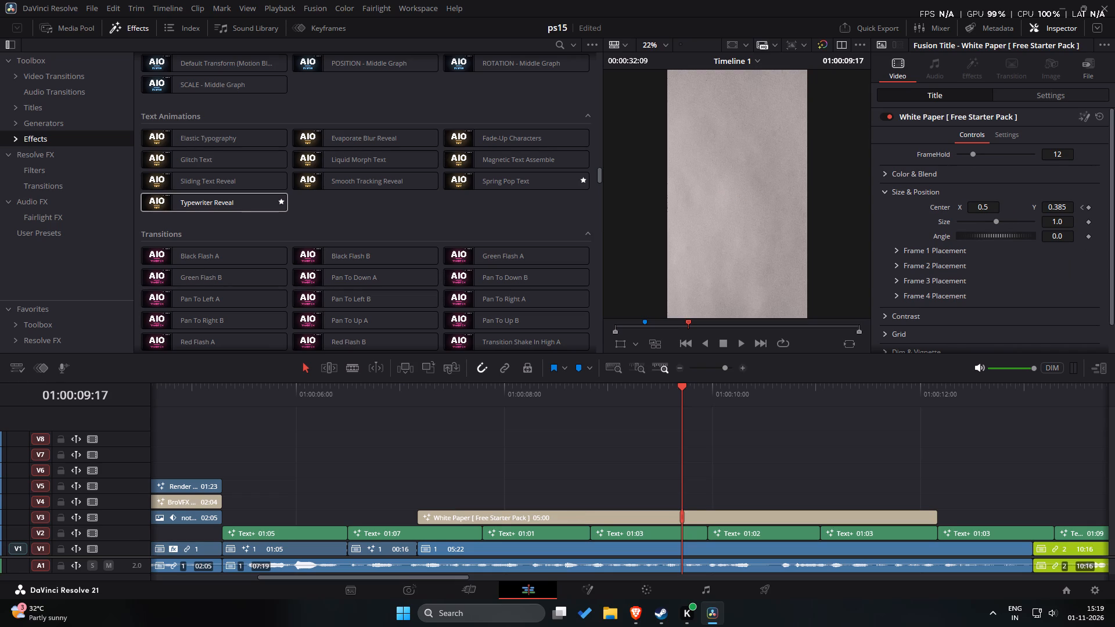
Browse the Effects library's presets for a caption animation, with the playhead at the start of the White Paper clip.
left_click_drag(684, 407, 419, 436)
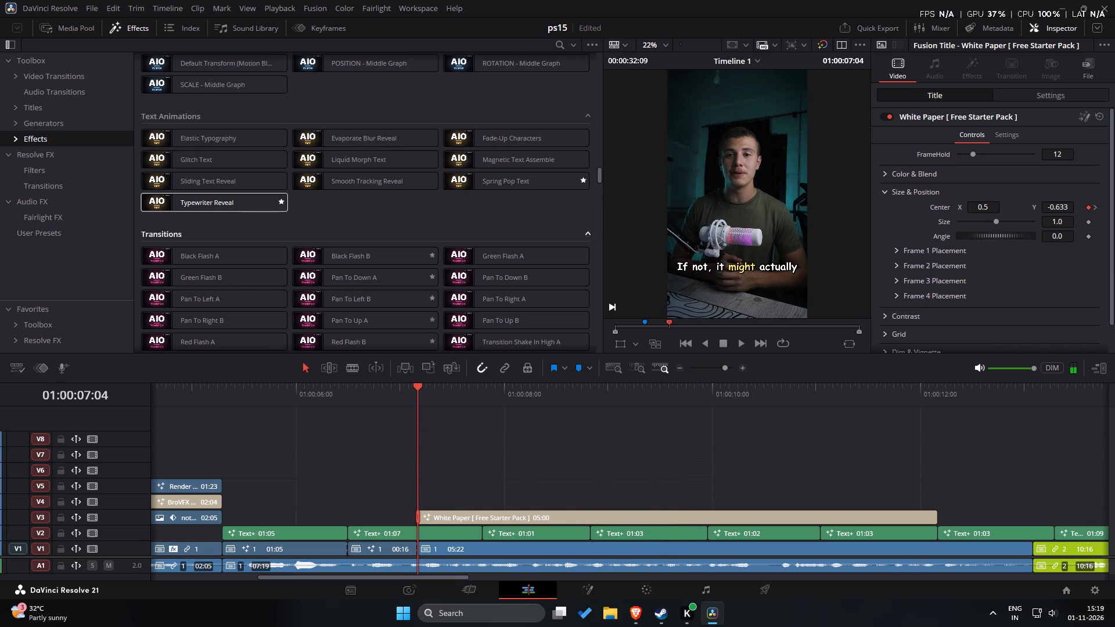
scroll(305, 170, "down", 16)
scroll(314, 241, "up", 5)
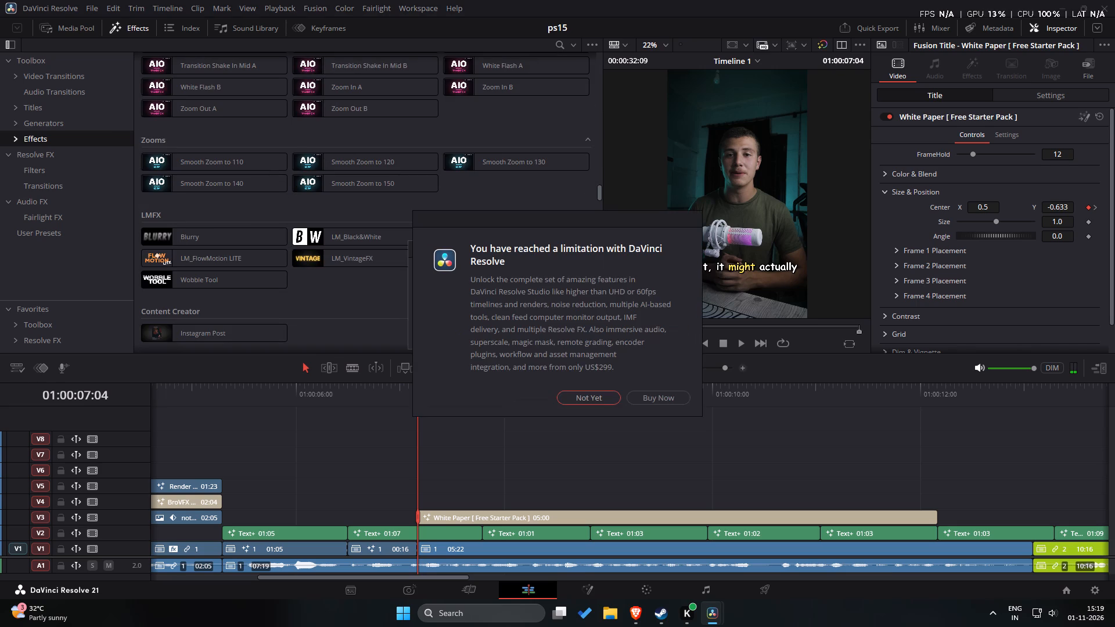
left_click(607, 398)
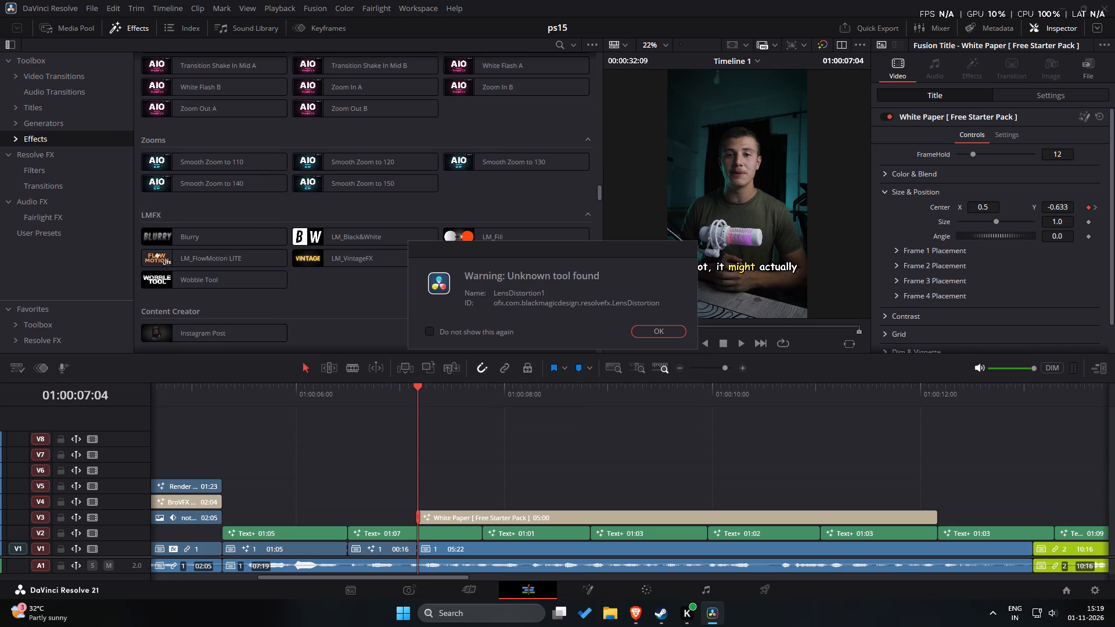
left_click(648, 334)
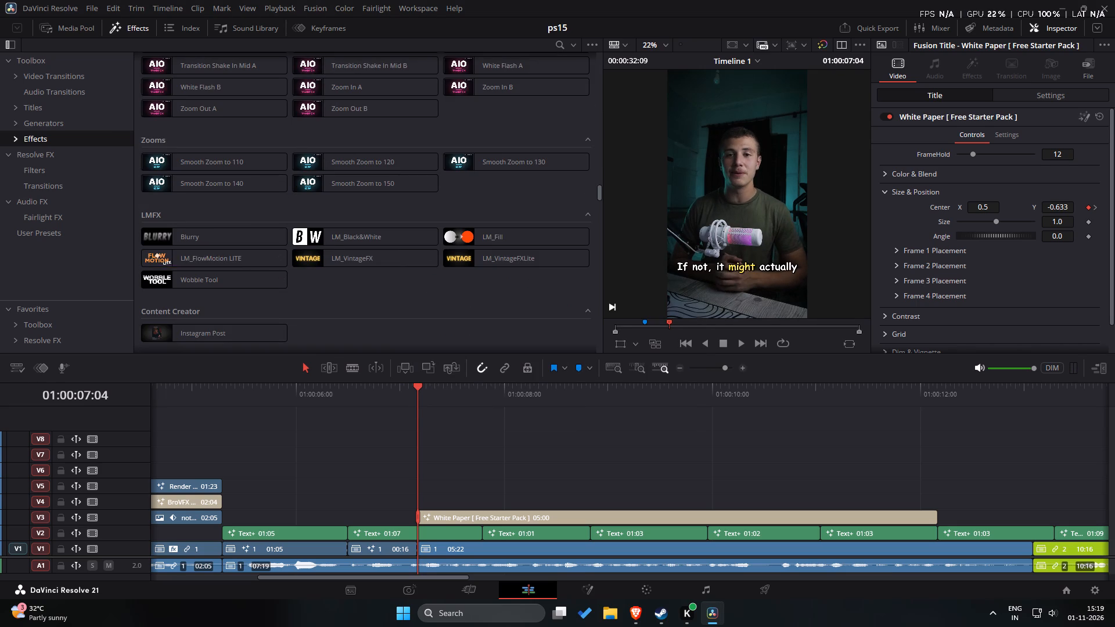
scroll(332, 284, "down", 17)
scroll(279, 269, "down", 5)
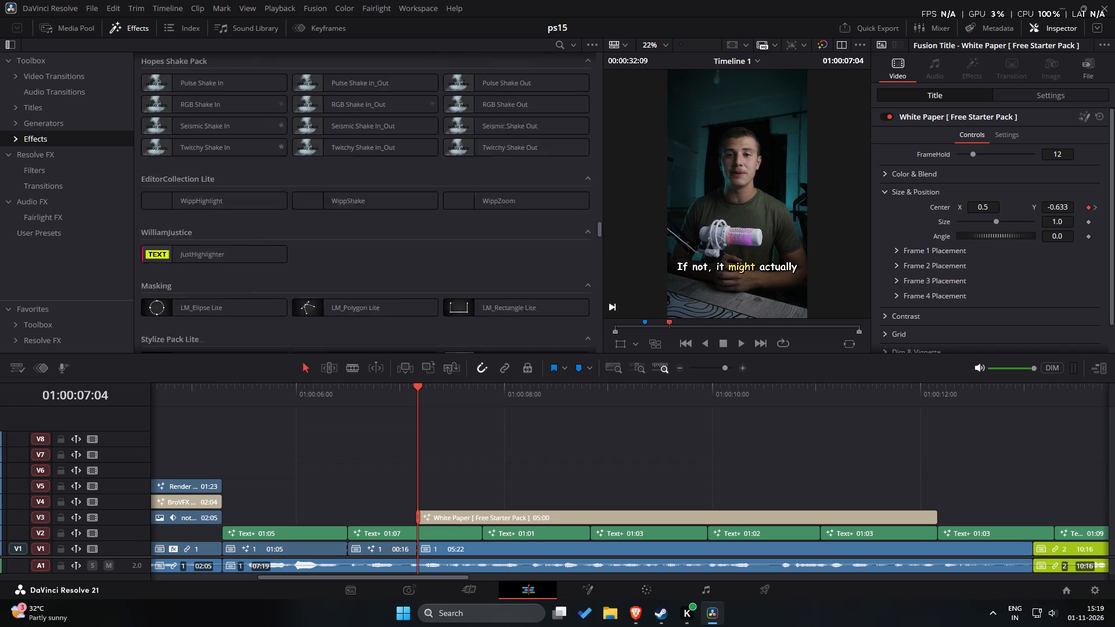
scroll(274, 268, "down", 15)
scroll(271, 262, "down", 12)
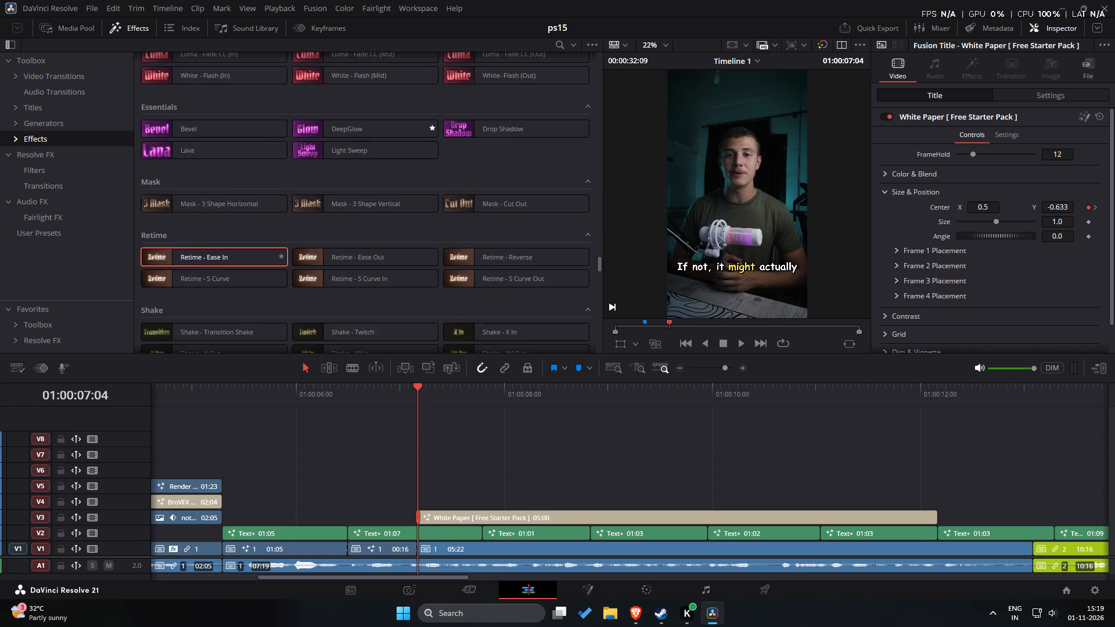
scroll(271, 264, "down", 18)
scroll(284, 311, "down", 16)
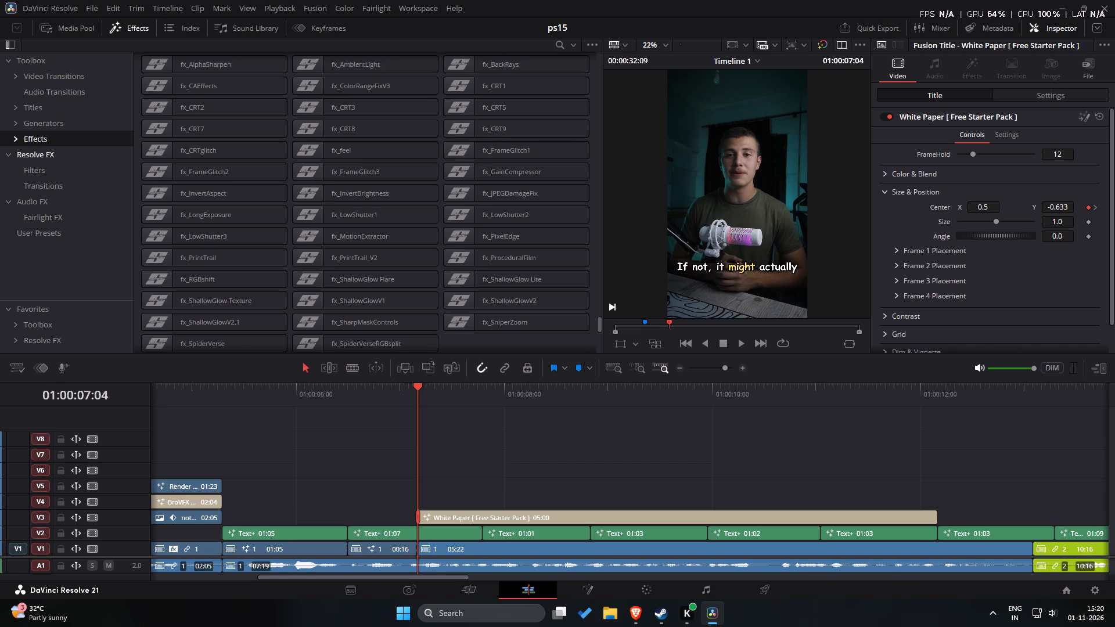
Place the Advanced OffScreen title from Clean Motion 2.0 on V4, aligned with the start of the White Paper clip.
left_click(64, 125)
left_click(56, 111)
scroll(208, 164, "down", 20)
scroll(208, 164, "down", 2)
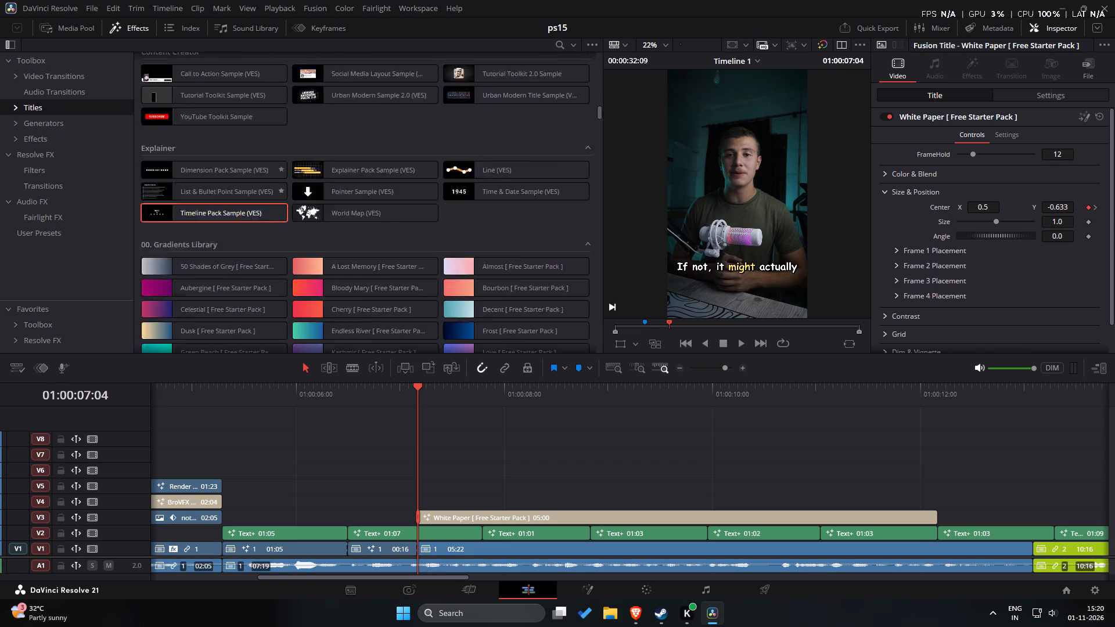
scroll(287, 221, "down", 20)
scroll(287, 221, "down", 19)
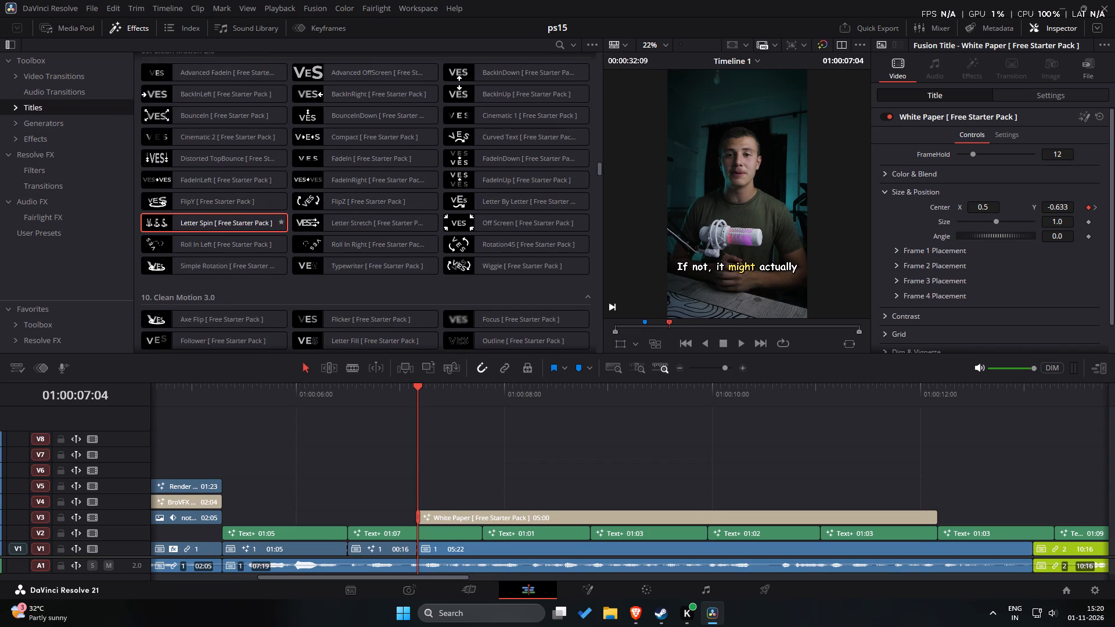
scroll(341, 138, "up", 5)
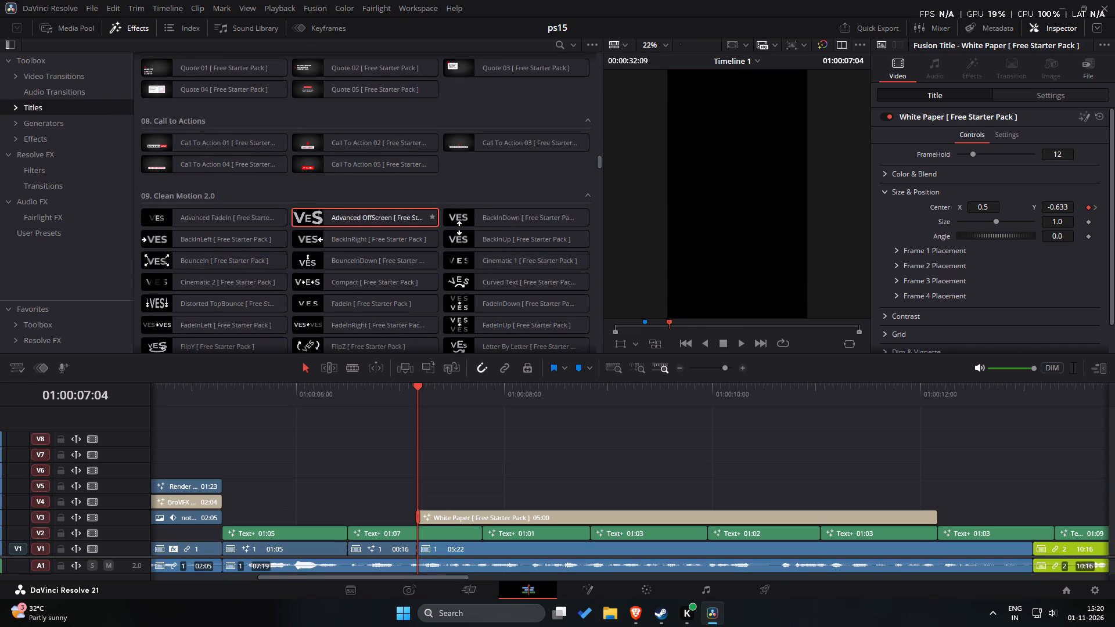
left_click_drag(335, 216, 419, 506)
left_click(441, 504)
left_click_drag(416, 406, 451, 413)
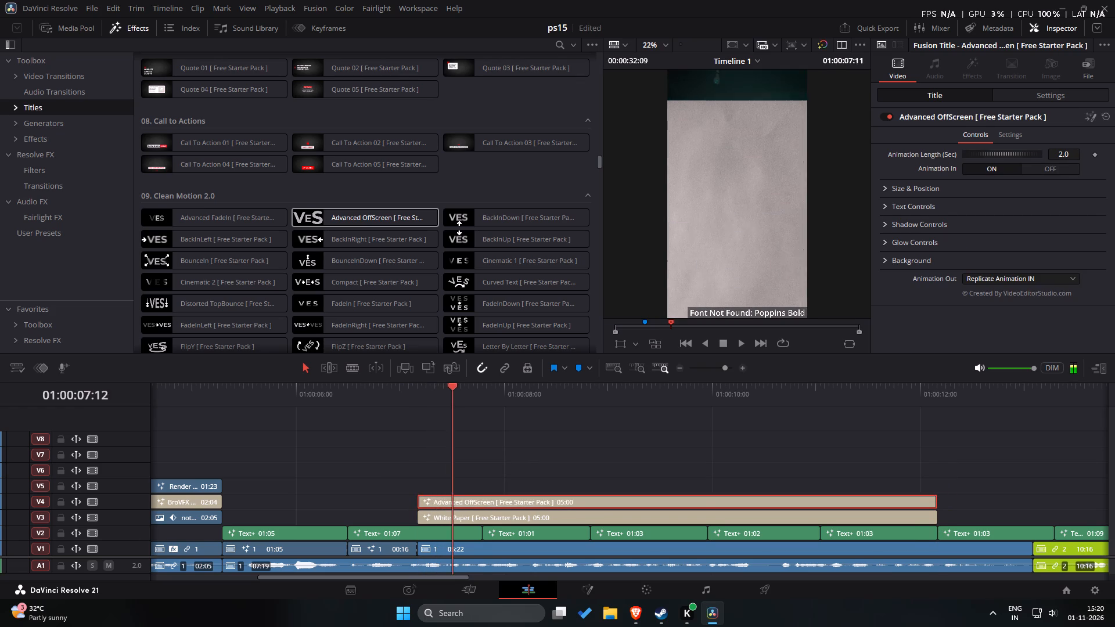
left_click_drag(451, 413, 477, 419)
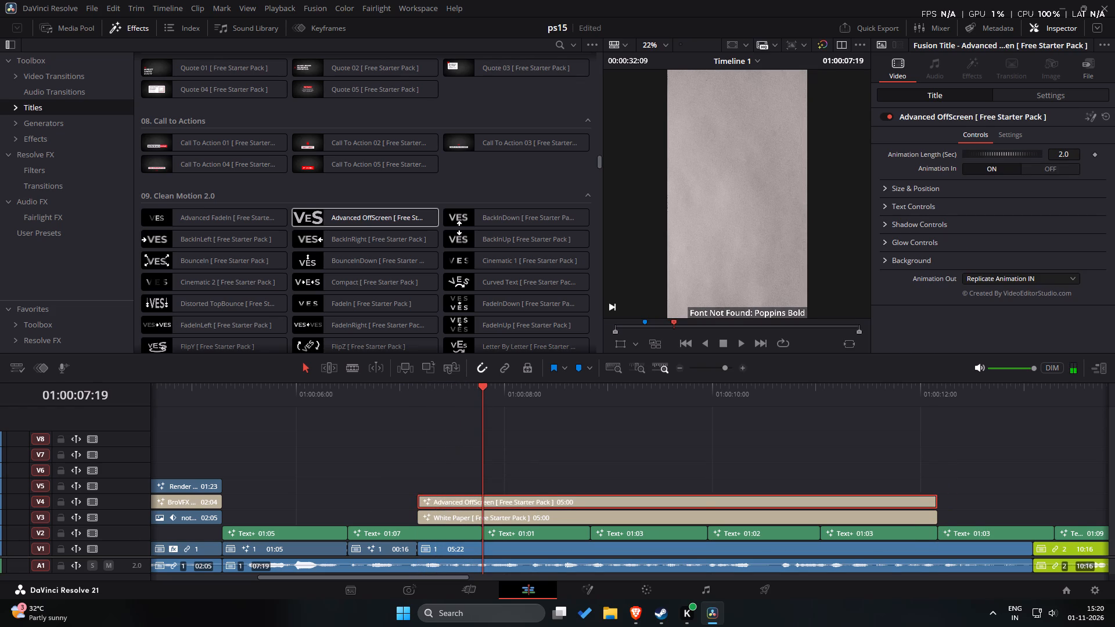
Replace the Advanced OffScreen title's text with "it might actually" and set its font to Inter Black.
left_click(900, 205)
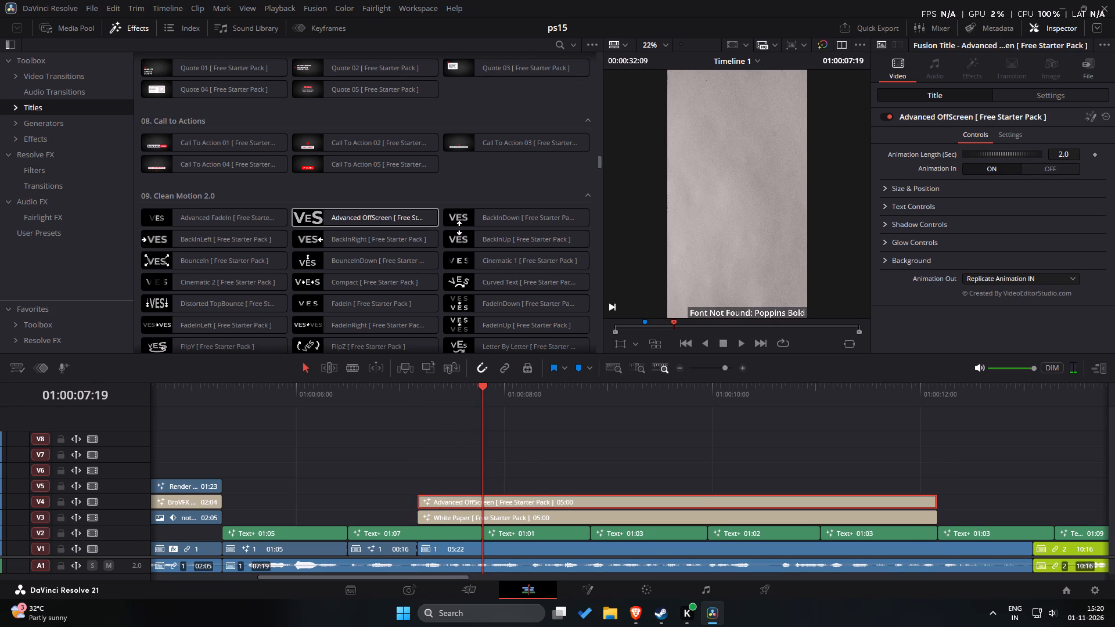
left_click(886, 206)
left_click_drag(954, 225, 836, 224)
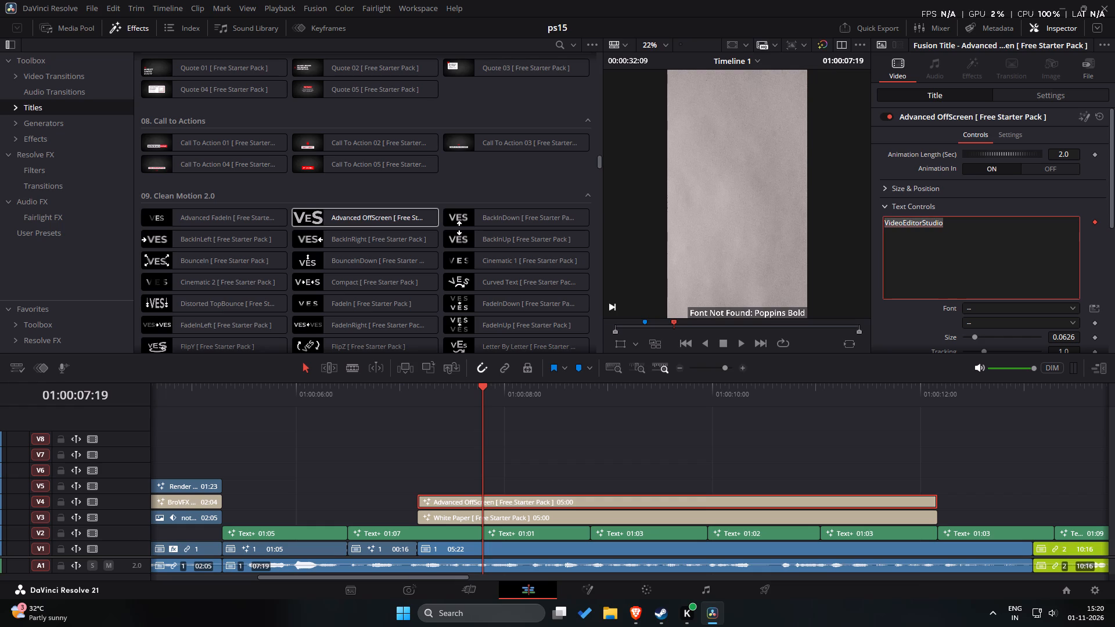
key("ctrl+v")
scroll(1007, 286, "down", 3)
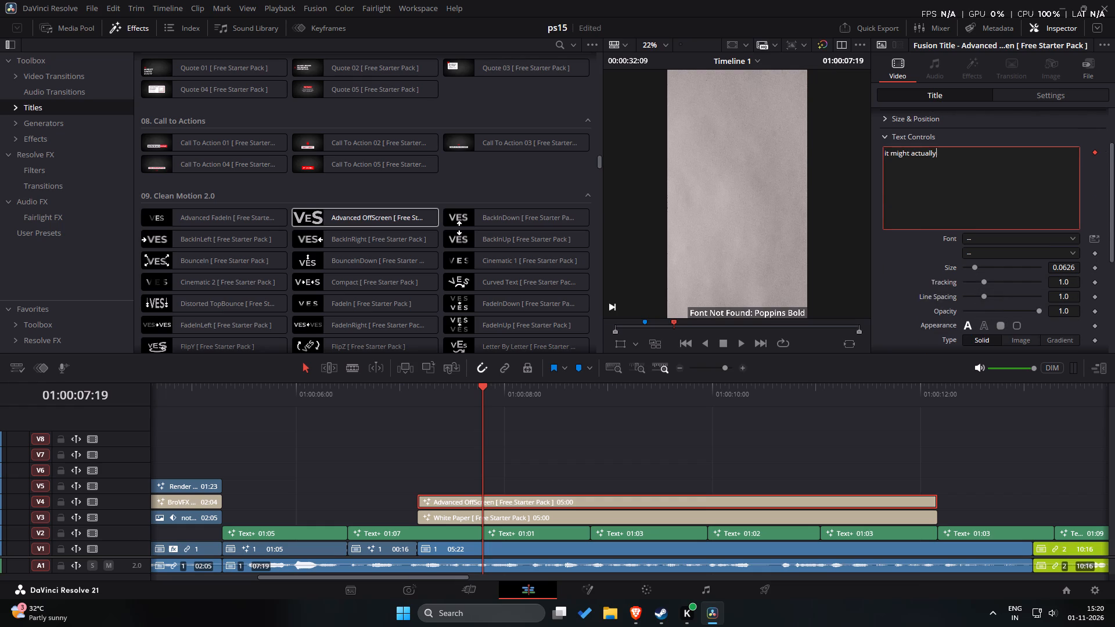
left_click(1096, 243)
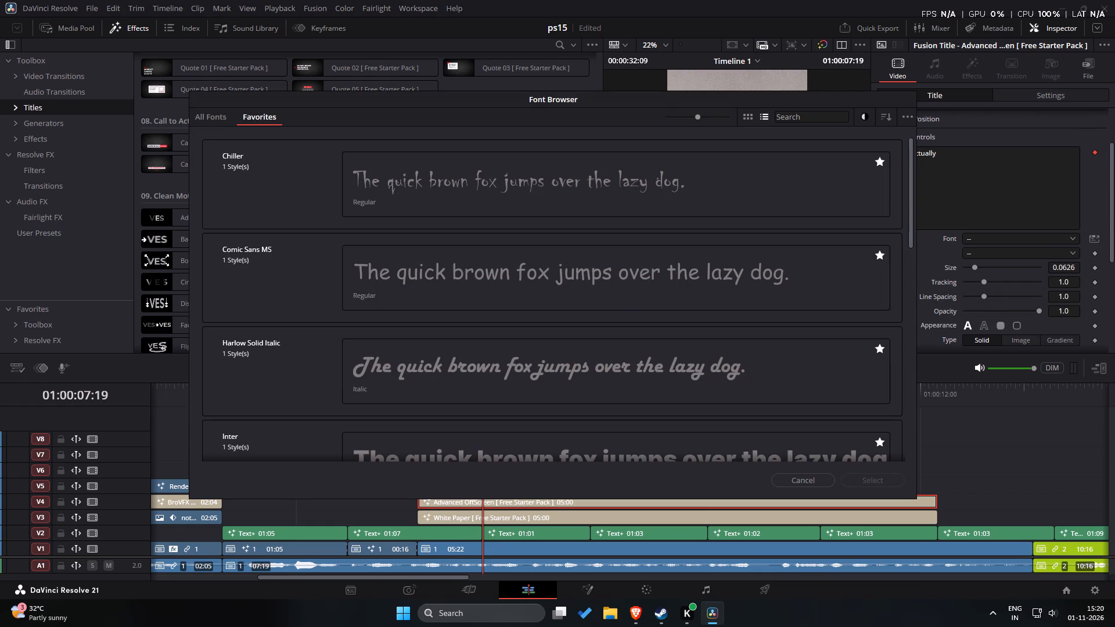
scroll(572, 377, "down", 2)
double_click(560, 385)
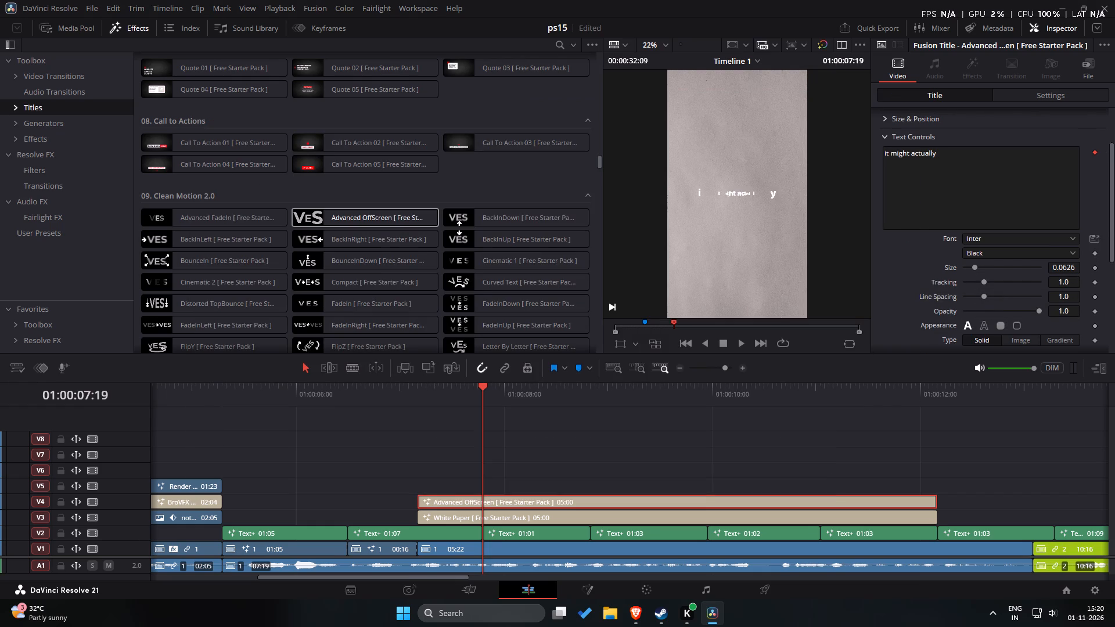
Play back the Advanced OffScreen title from its start to check the letter animation.
left_click_drag(489, 387, 418, 402)
key("space")
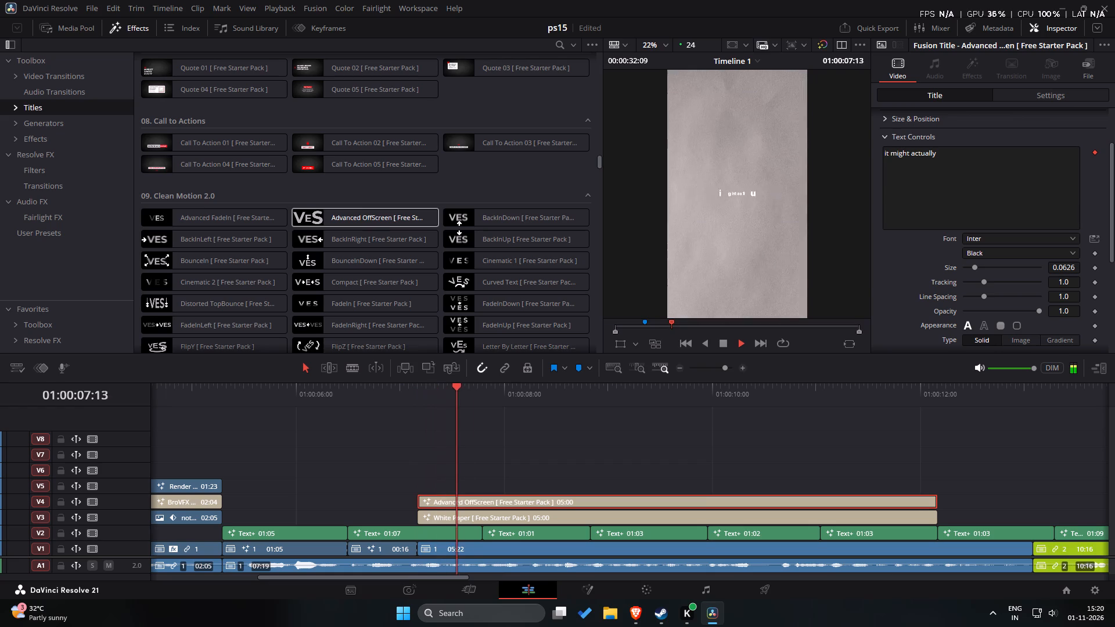
key("space")
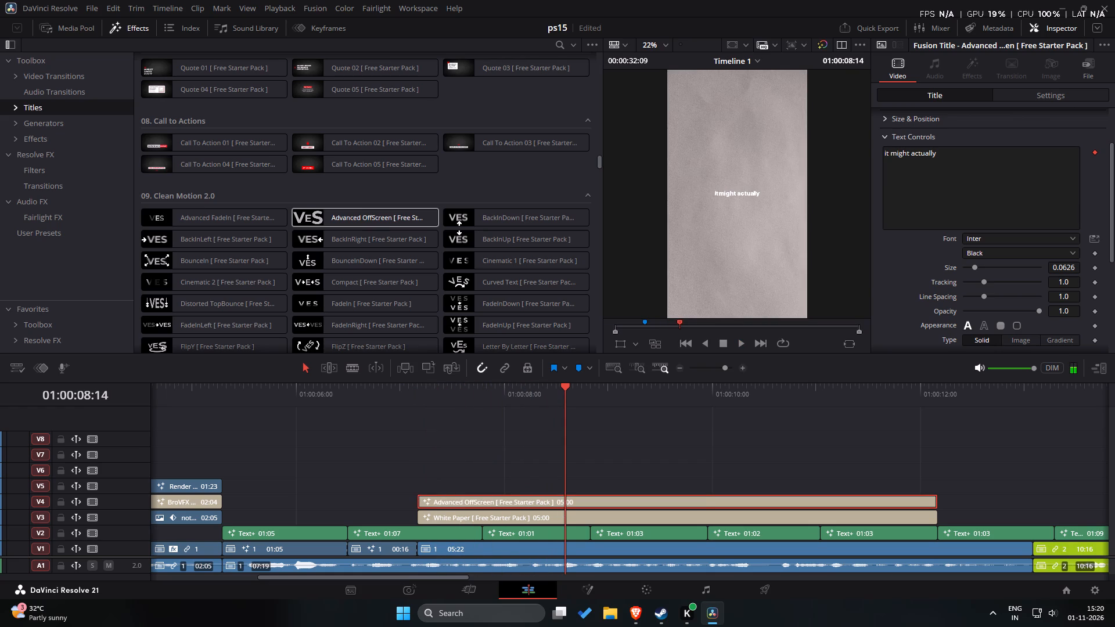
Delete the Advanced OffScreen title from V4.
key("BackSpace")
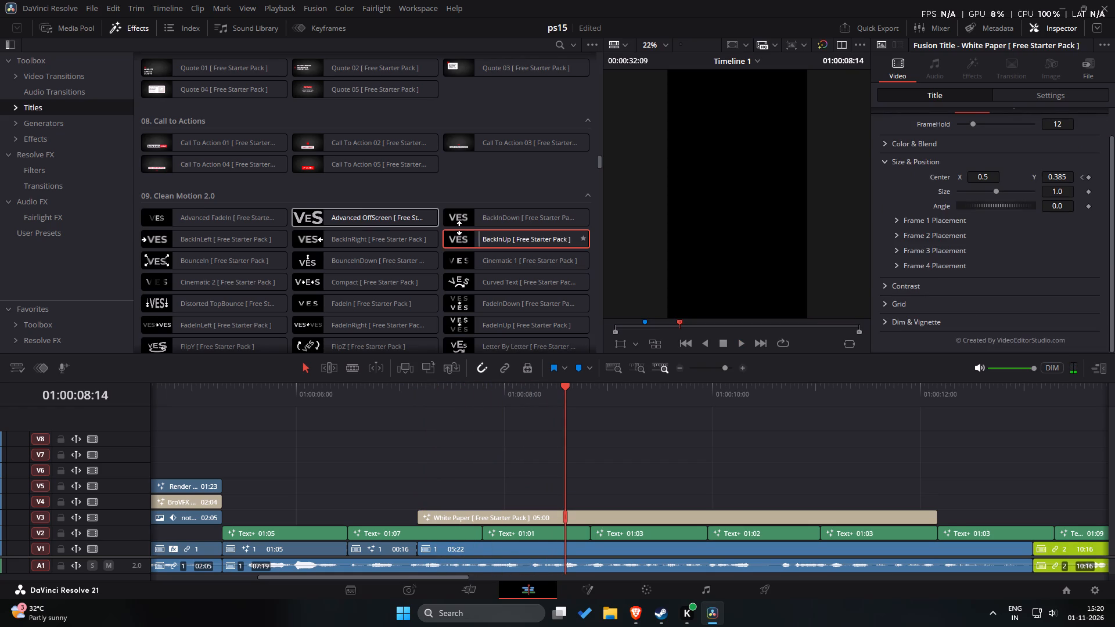
scroll(494, 272, "down", 3)
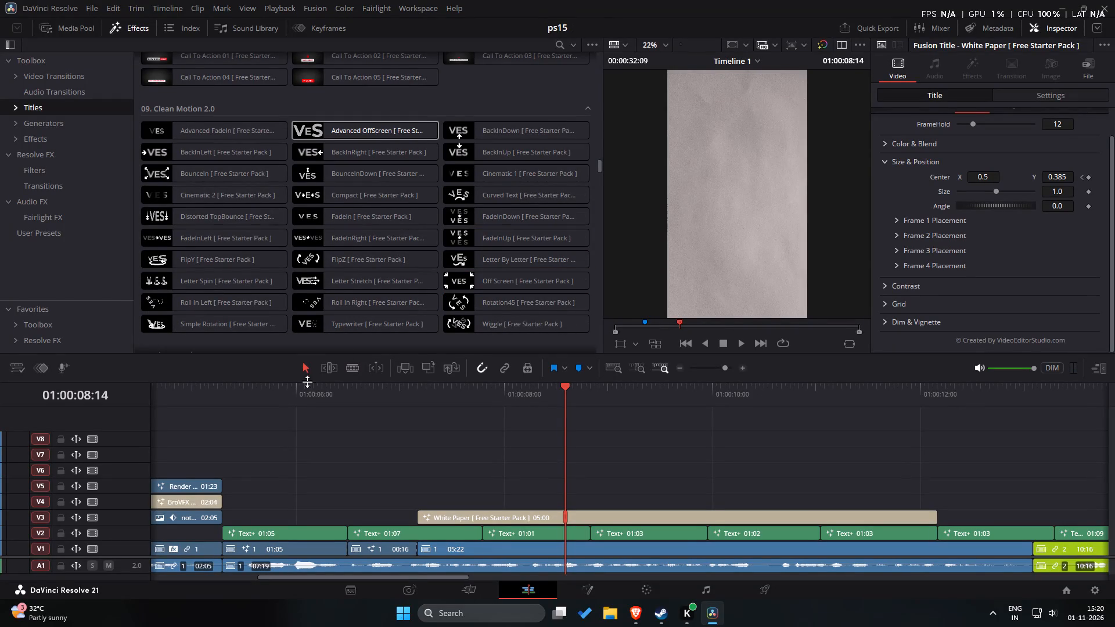
scroll(161, 249, "down", 6)
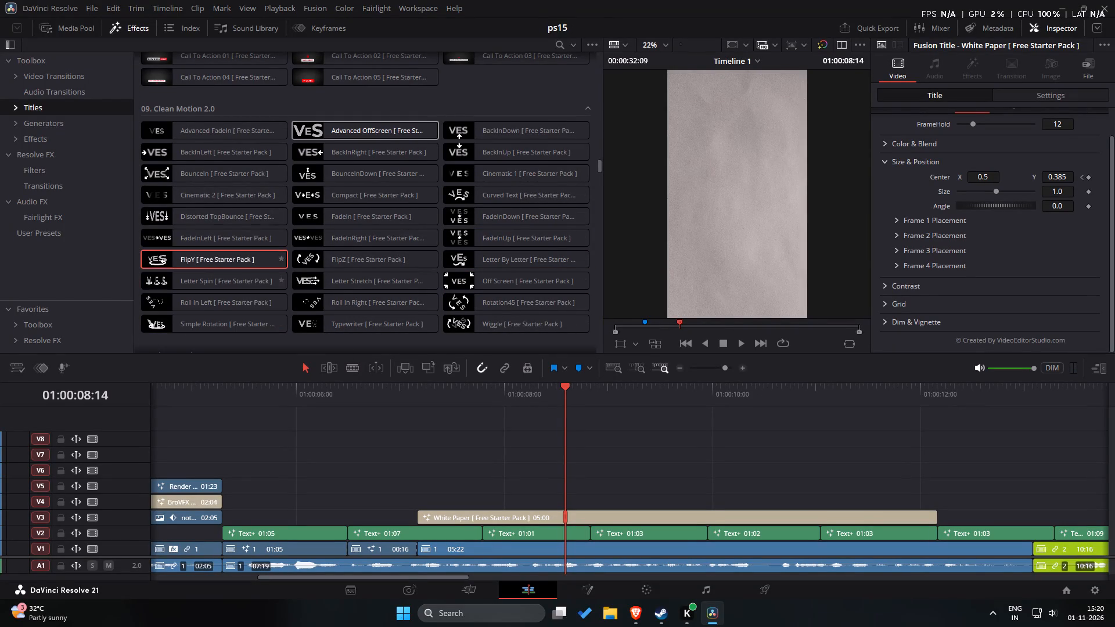
scroll(161, 249, "down", 1)
scroll(272, 265, "down", 20)
scroll(272, 265, "down", 12)
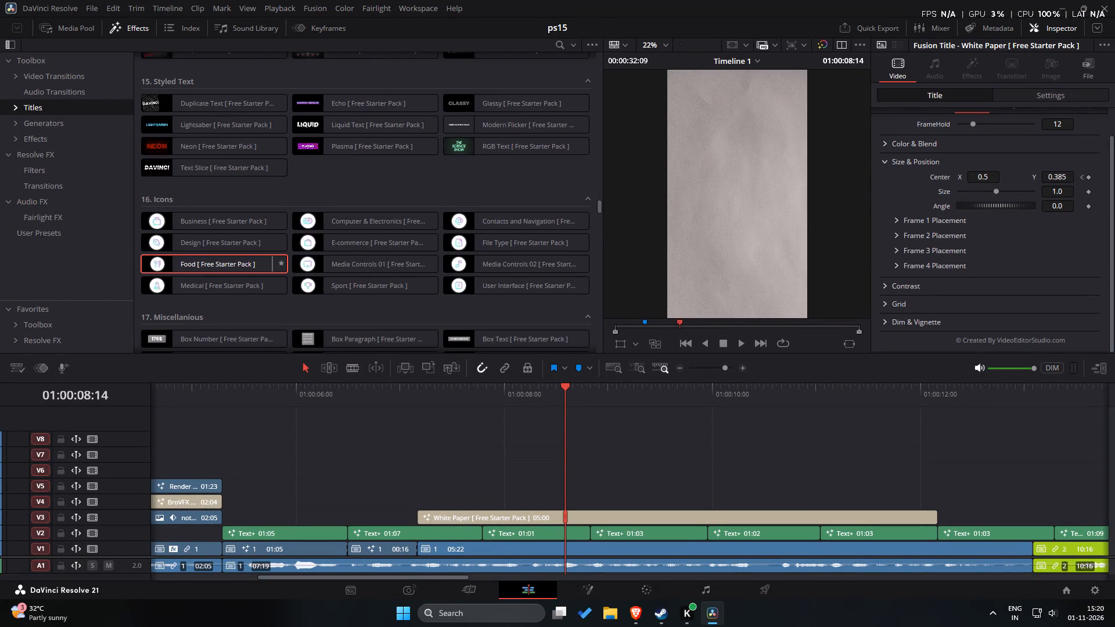
scroll(215, 287, "down", 10)
scroll(177, 256, "down", 6)
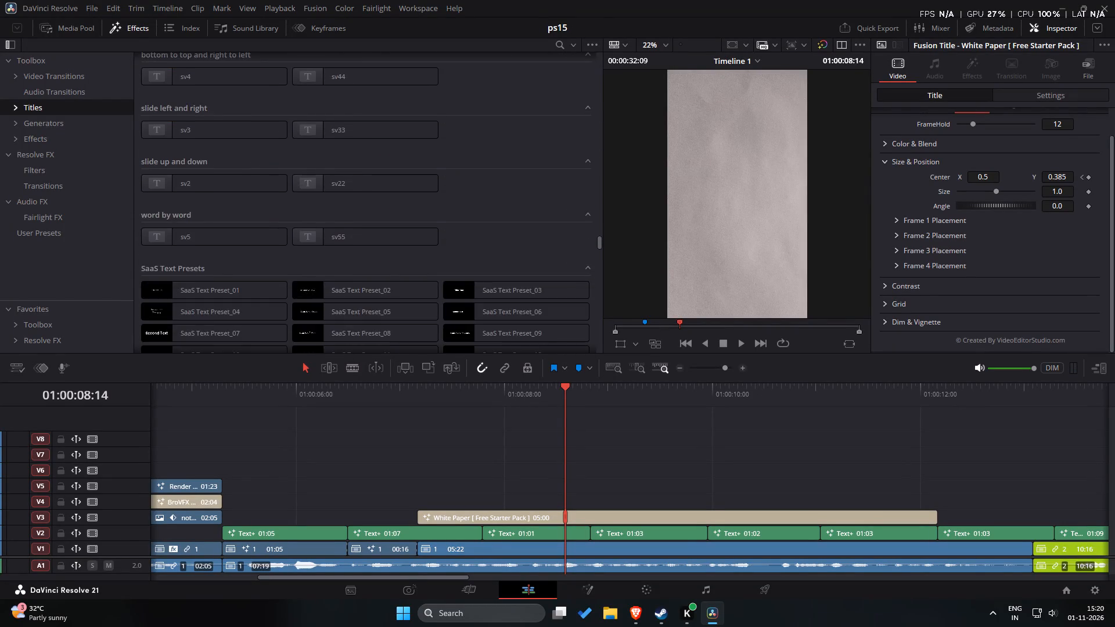
scroll(195, 255, "down", 11)
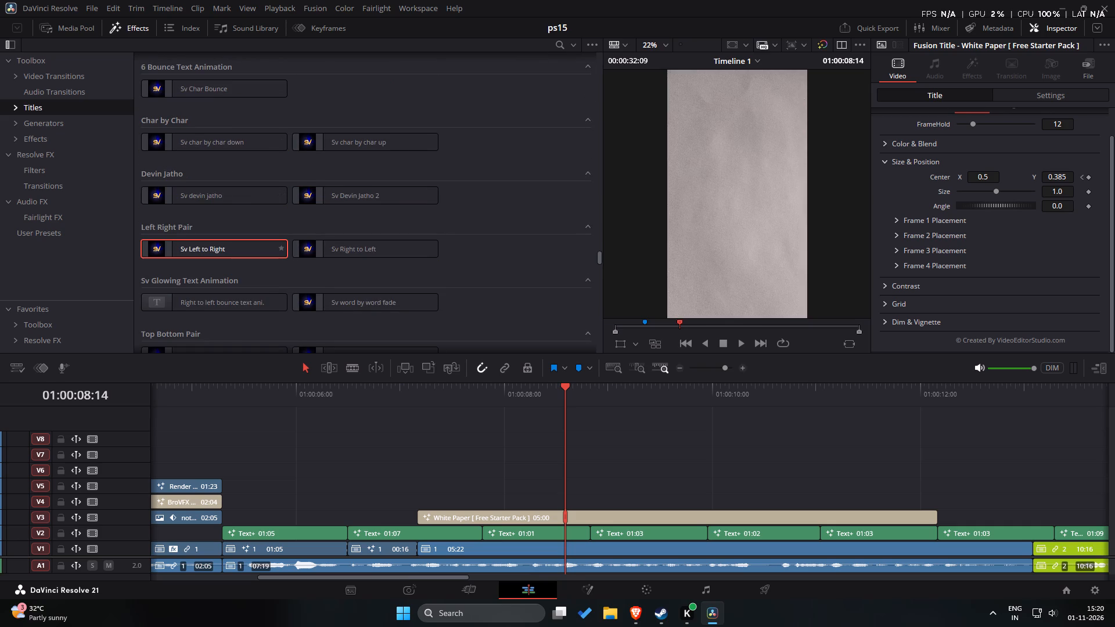
scroll(206, 254, "up", 2)
scroll(202, 246, "down", 2)
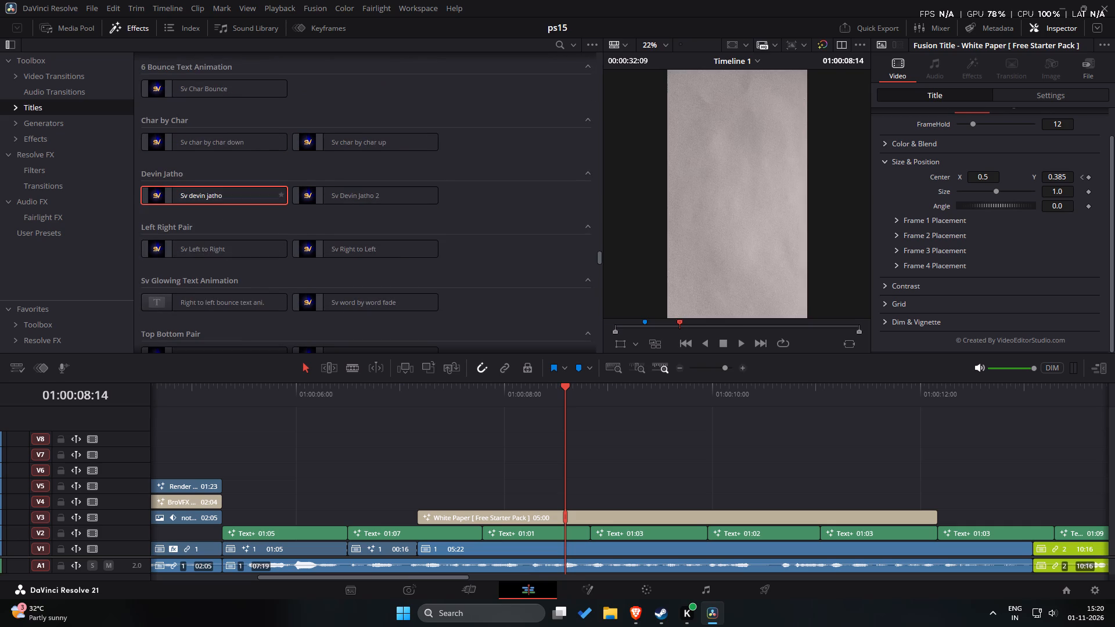
left_click_drag(204, 200, 418, 504)
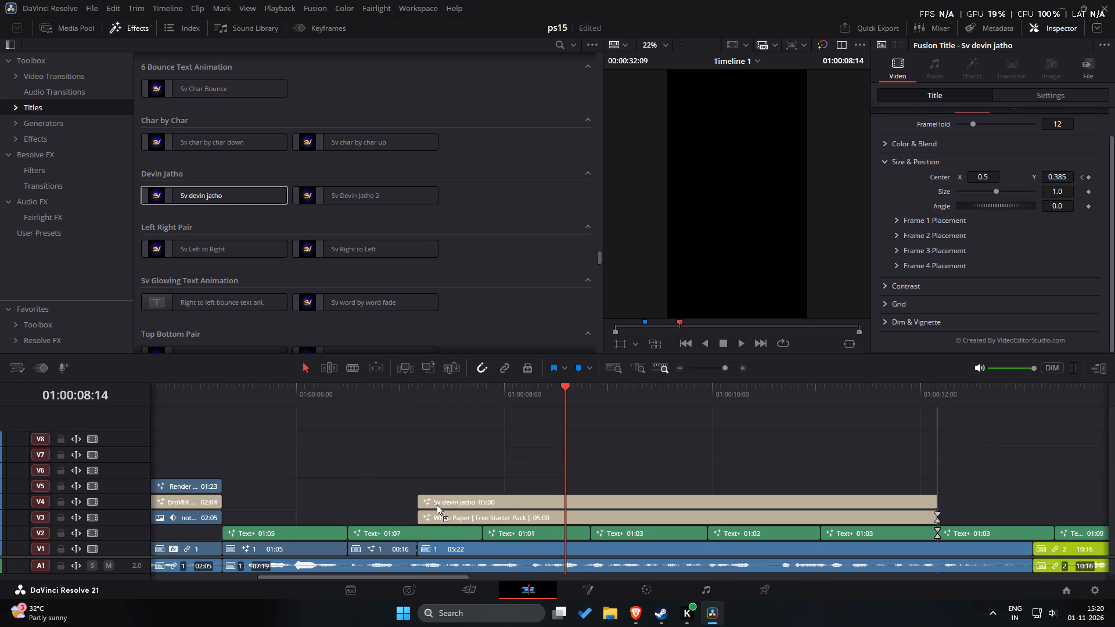
left_click(437, 505)
left_click_drag(546, 413, 470, 420)
left_click_drag(467, 497, 485, 498)
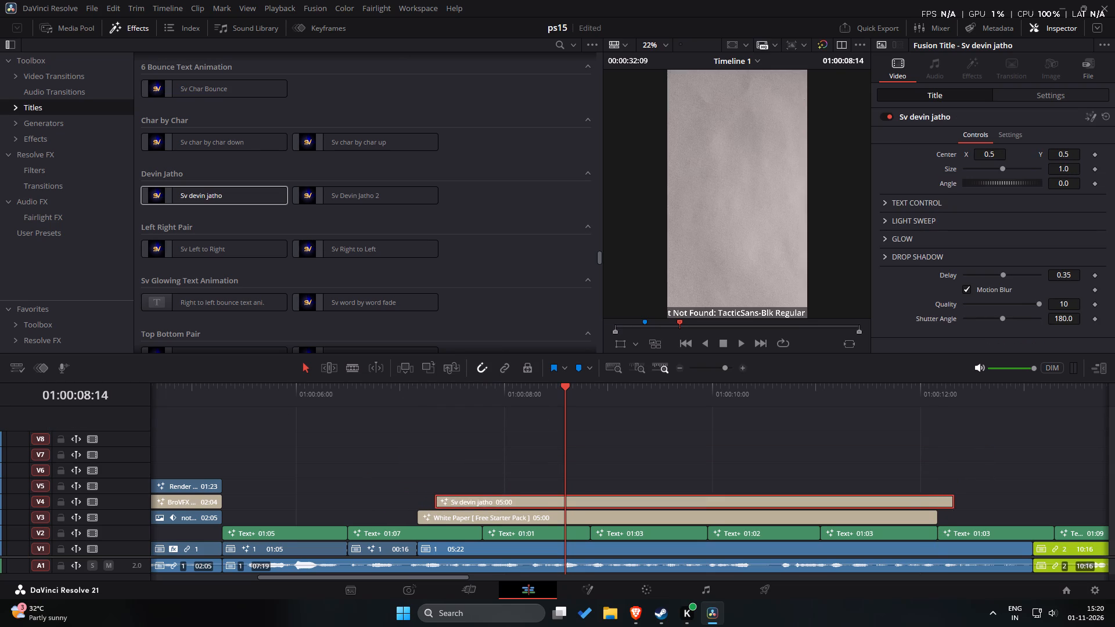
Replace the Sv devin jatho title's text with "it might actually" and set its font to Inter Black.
left_click(894, 203)
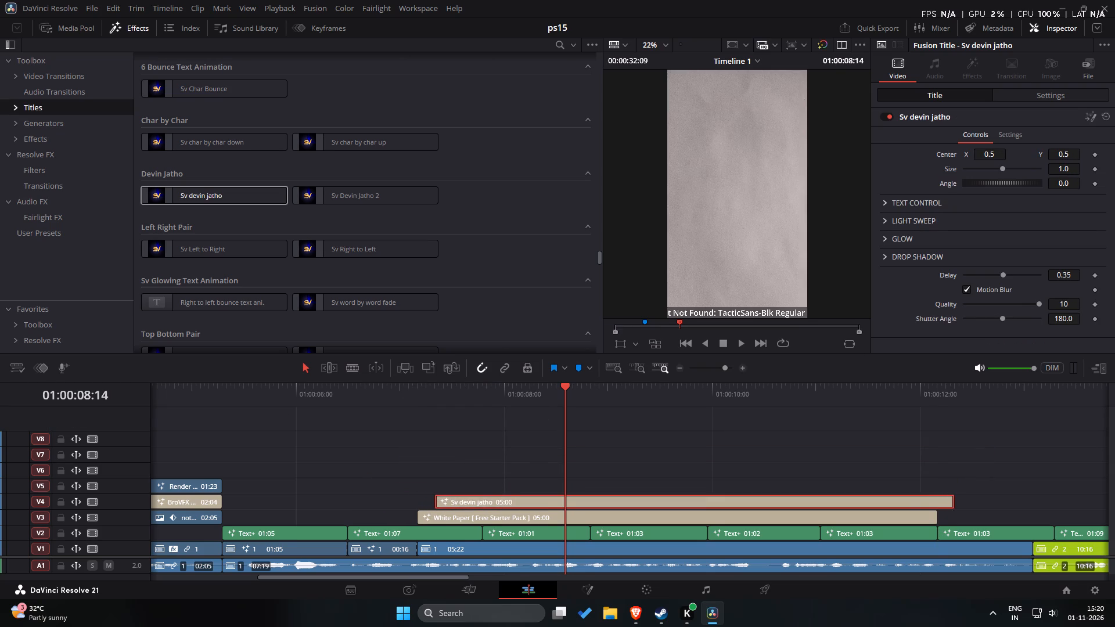
left_click(884, 206)
left_click_drag(946, 222, 854, 211)
key("ctrl+v")
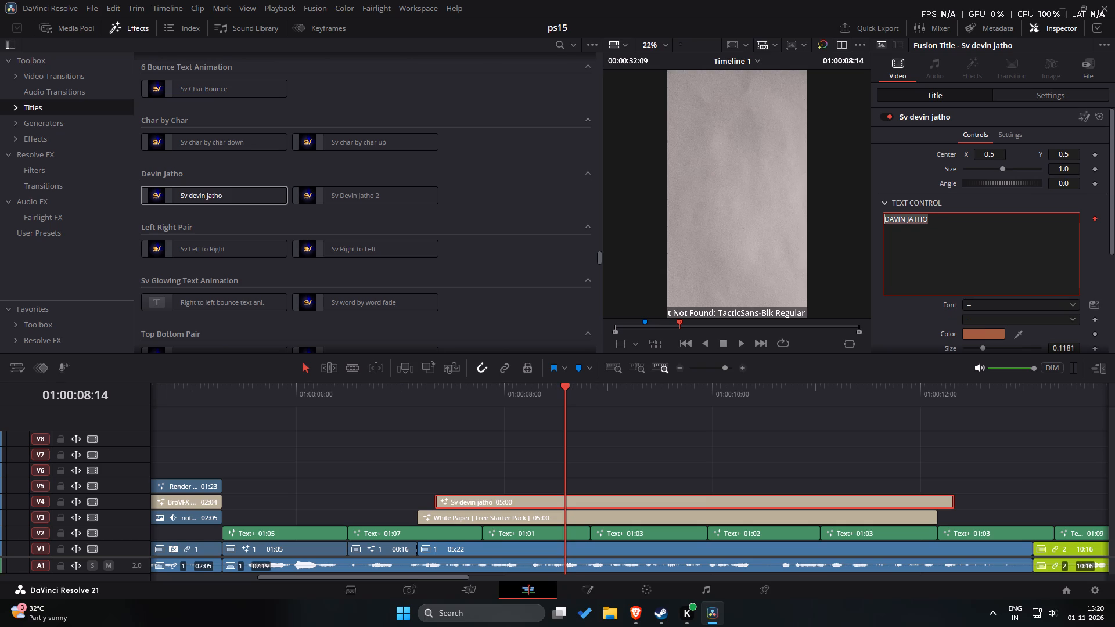
scroll(1027, 300, "down", 3)
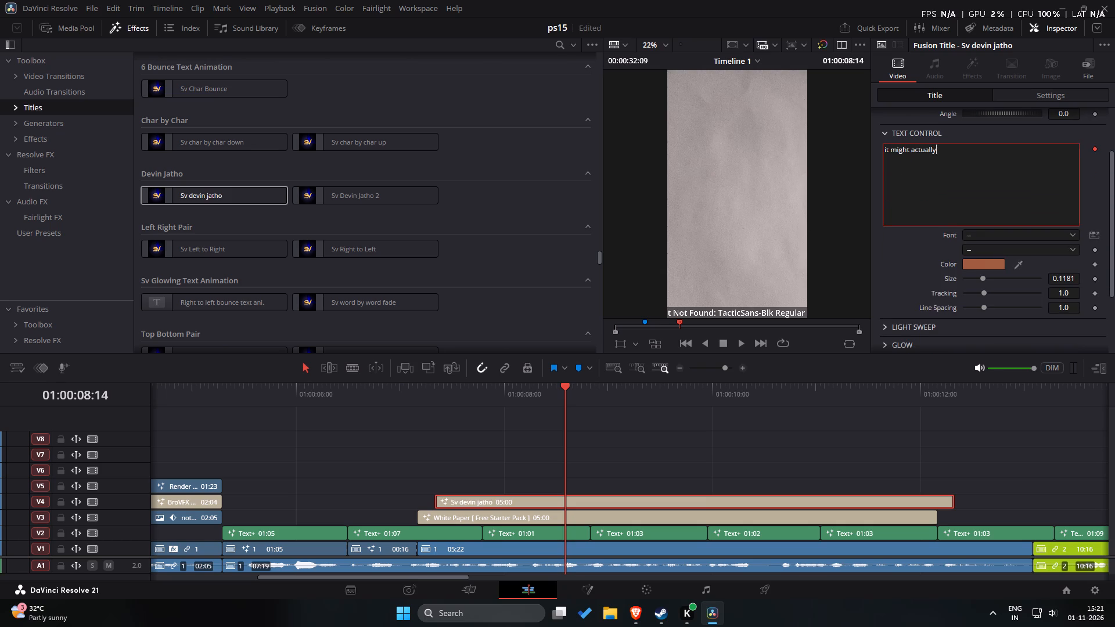
left_click(1100, 236)
scroll(606, 307, "down", 3)
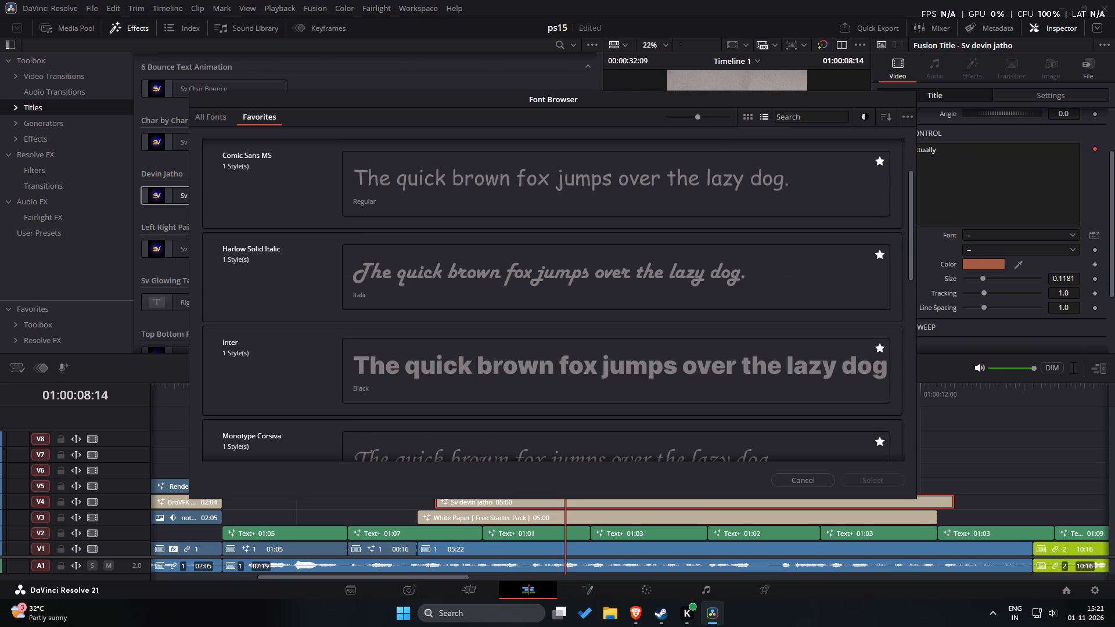
double_click(598, 348)
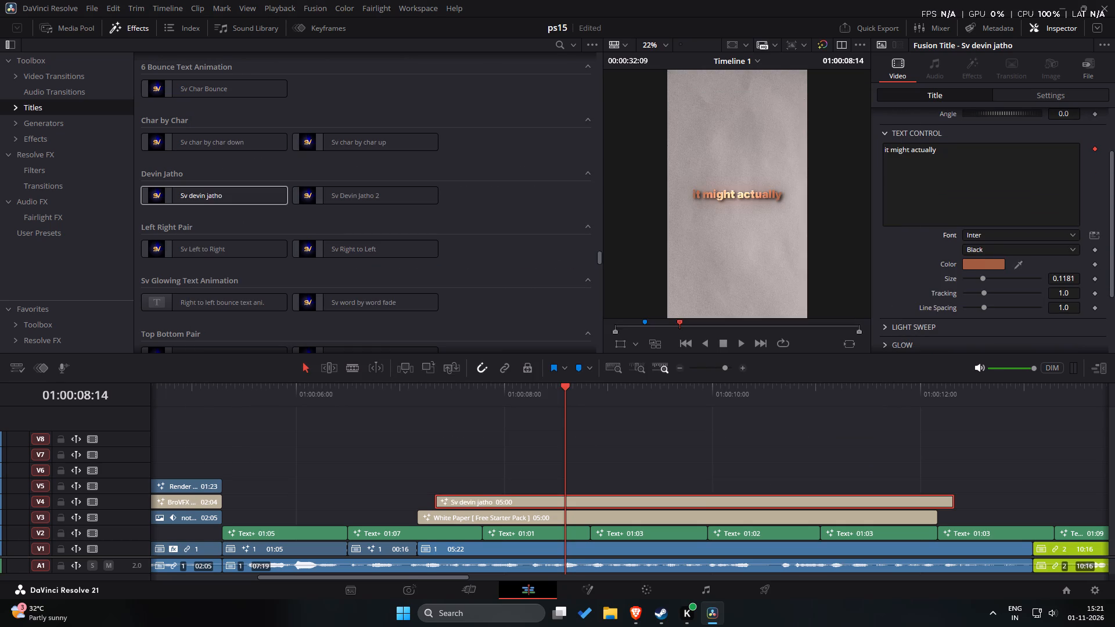
left_click_drag(983, 278, 990, 278)
scroll(1063, 294, "down", 3)
scroll(1063, 295, "up", 3)
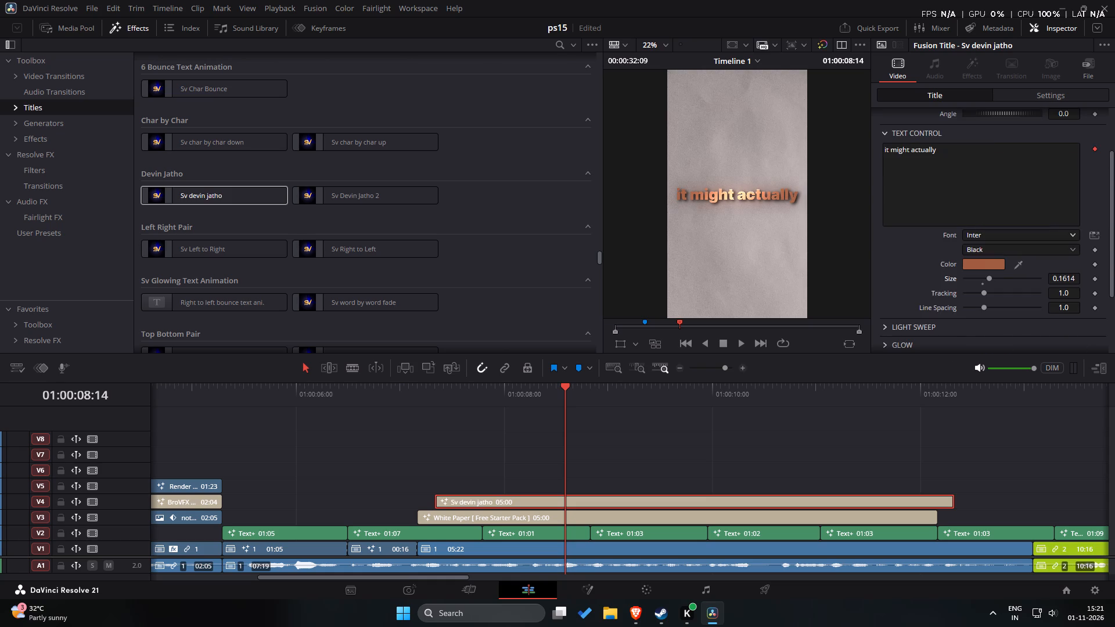
scroll(1050, 244, "up", 4)
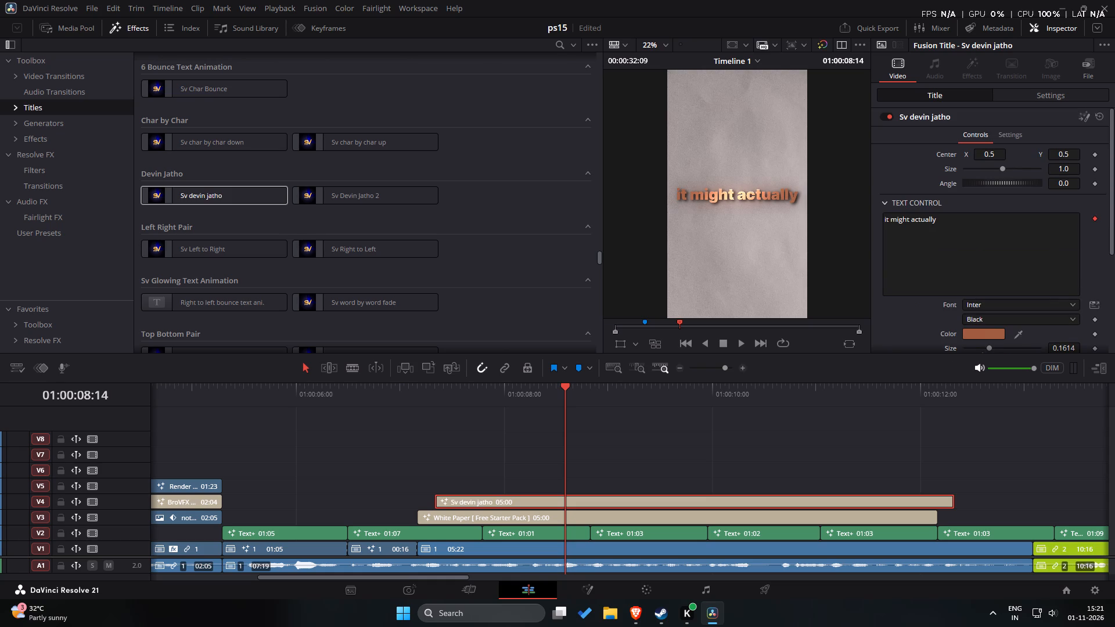
Move the "it might actually" title near the top of the frame, with its centre at about X 0.461, Y 0.919.
left_click_drag(1055, 153, 769, 150)
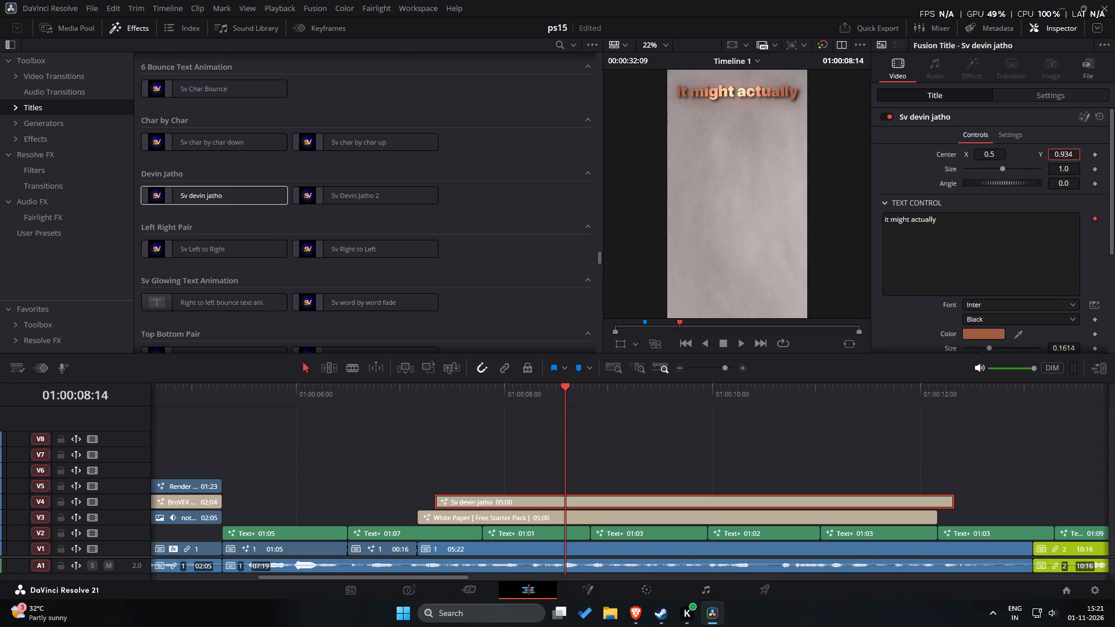
left_click_drag(769, 150, 752, 168)
left_click_drag(991, 151, 975, 156)
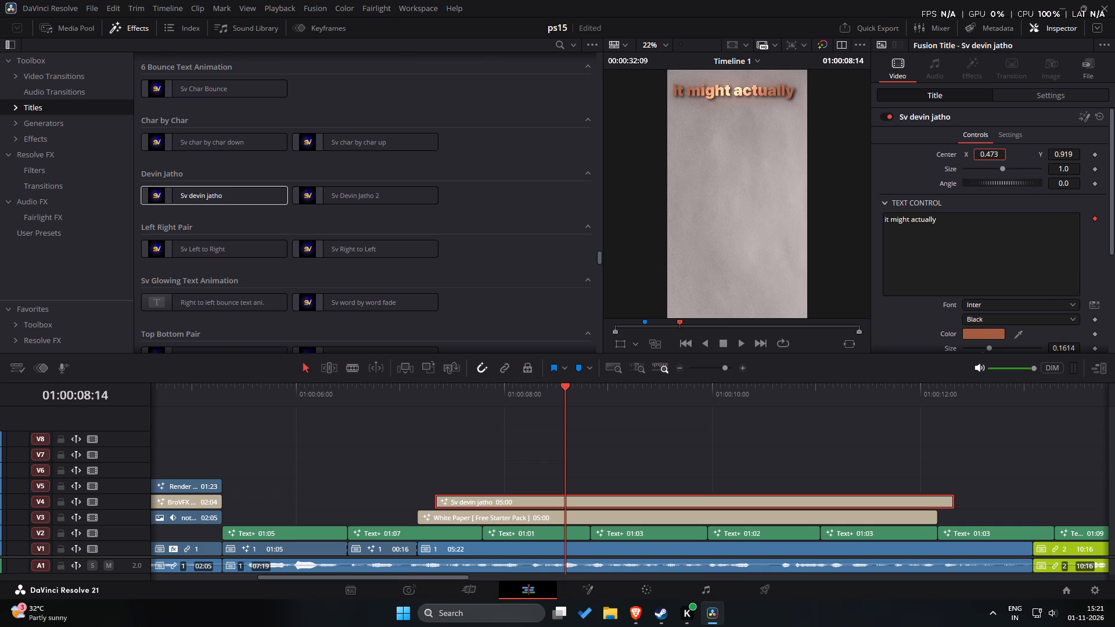
left_click_drag(975, 156, 968, 157)
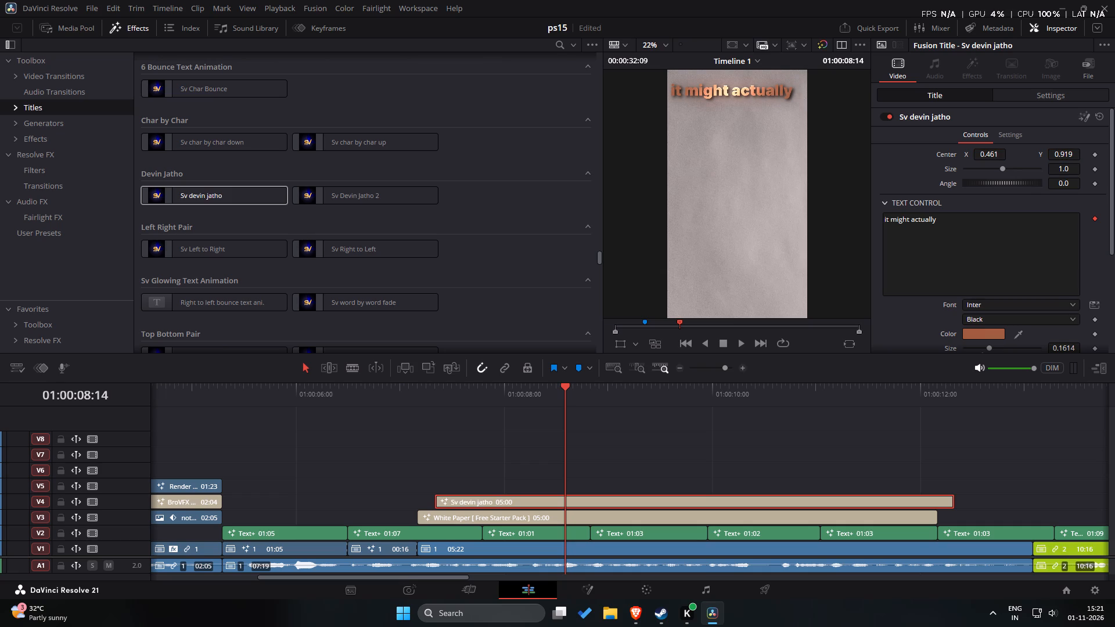
Shift the "it might actually" title on V4 to start at 01:00:07:12 and play back its timing.
left_click_drag(565, 391, 405, 416)
key("space")
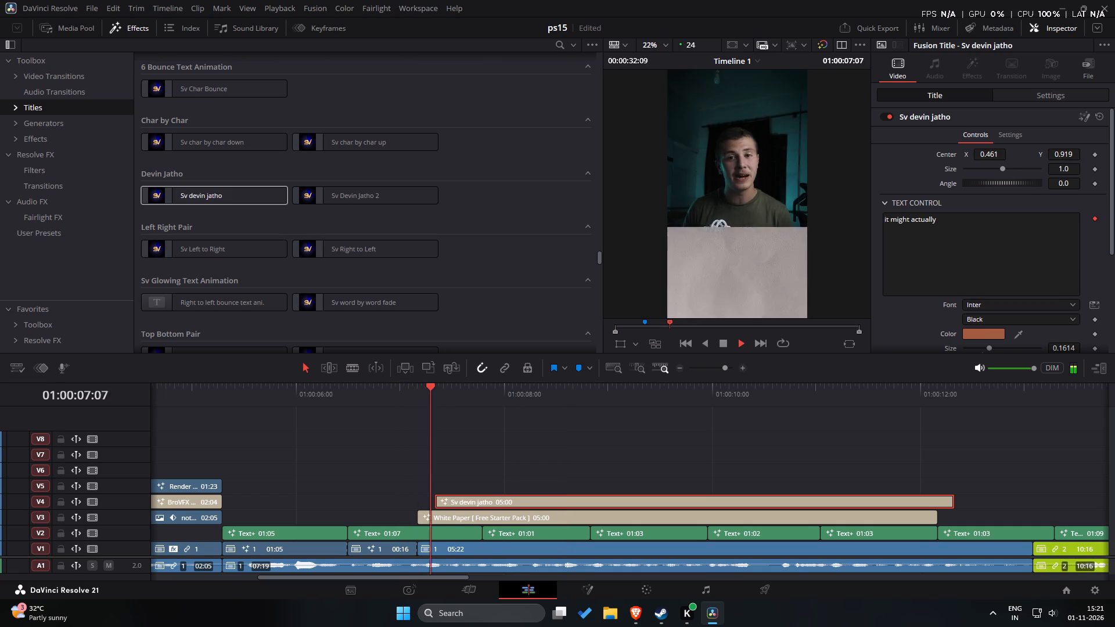
key("space")
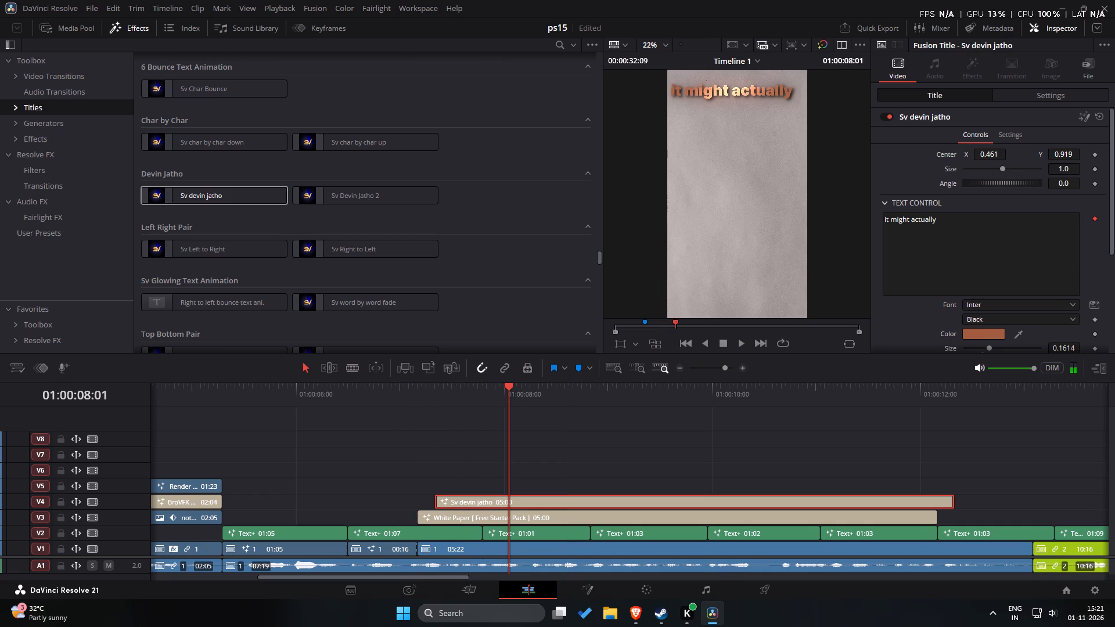
left_click_drag(509, 399, 438, 400)
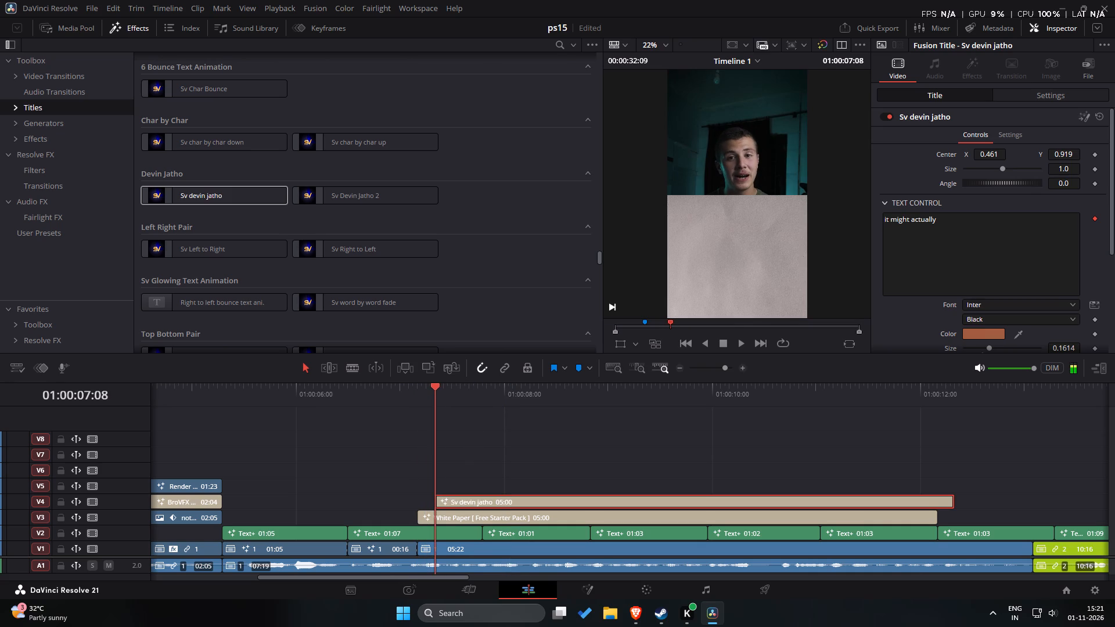
left_click_drag(438, 400, 459, 402)
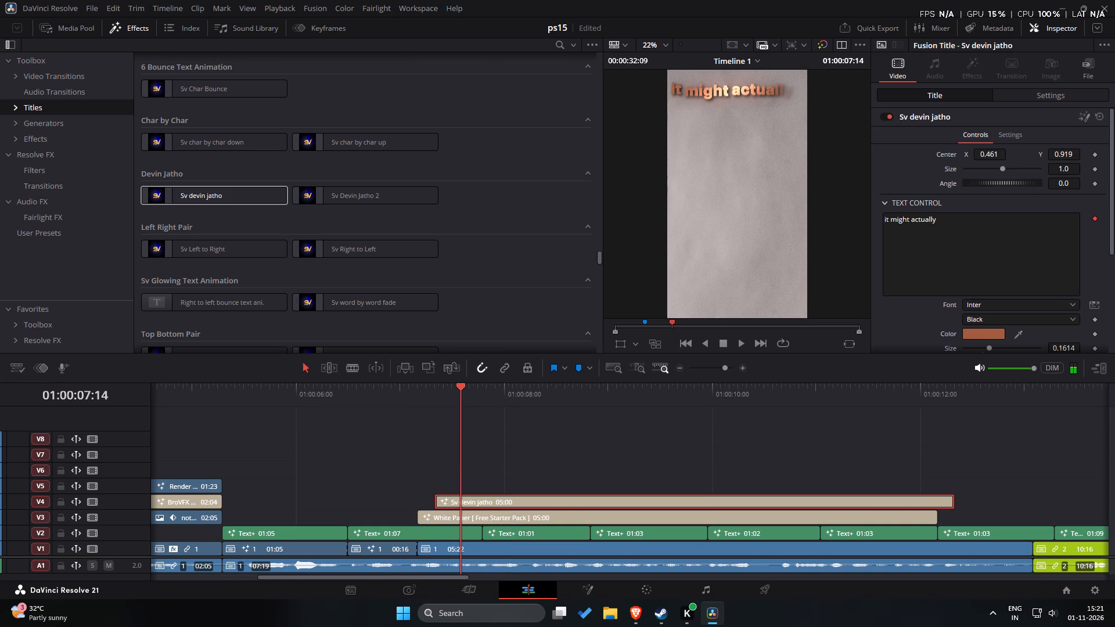
left_click_drag(459, 402, 454, 402)
left_click_drag(491, 498, 492, 498)
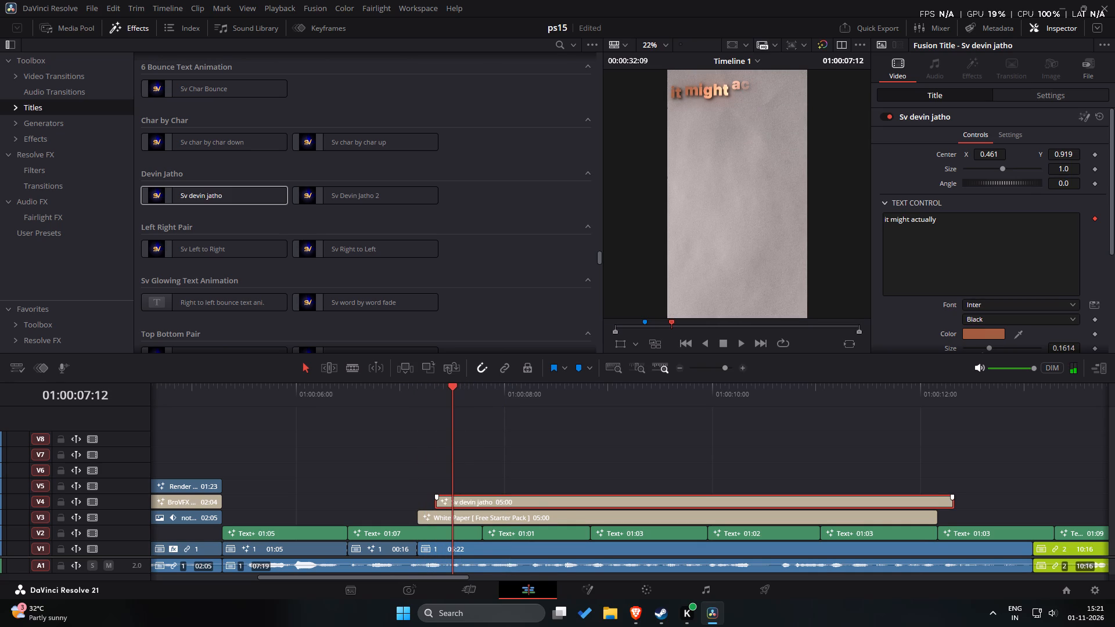
left_click_drag(492, 498, 507, 496)
left_click_drag(453, 398, 409, 397)
key("space")
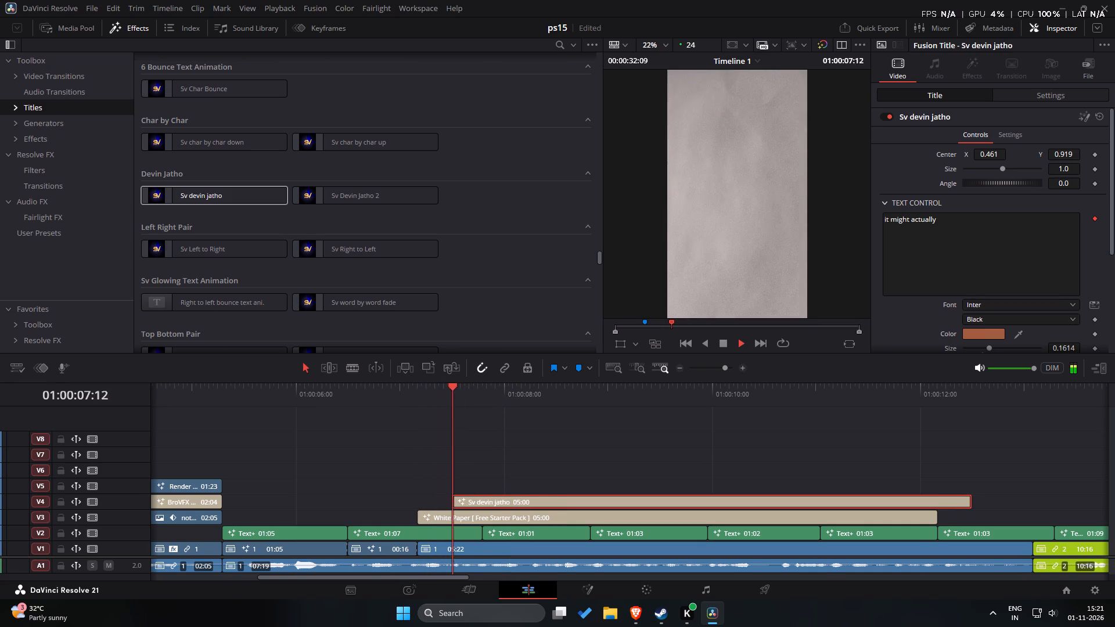
key("space")
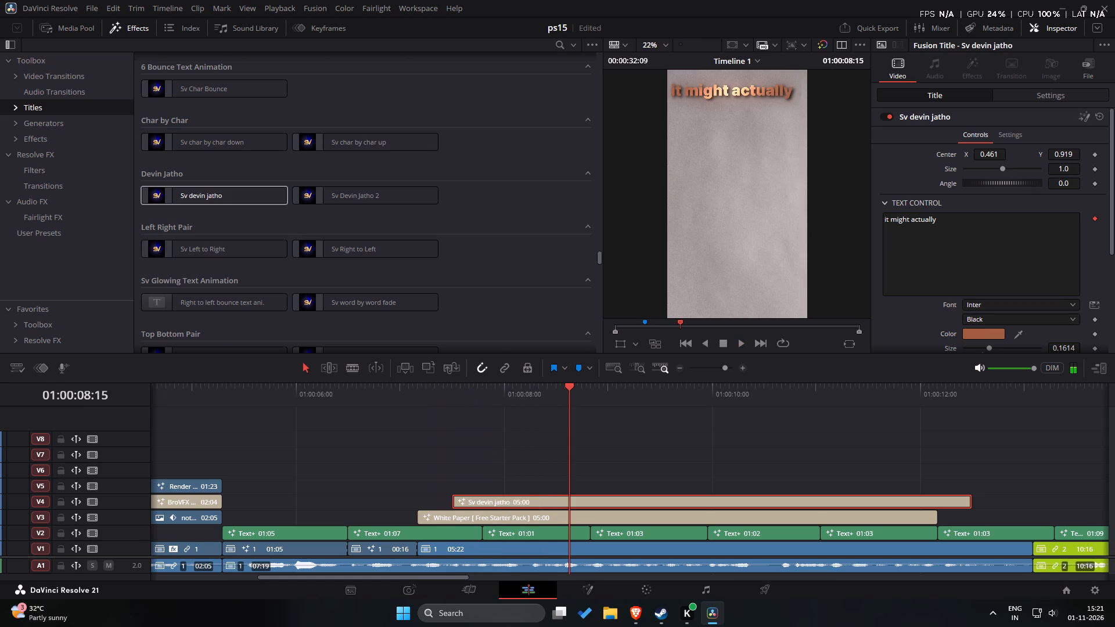
left_click_drag(573, 392, 458, 405)
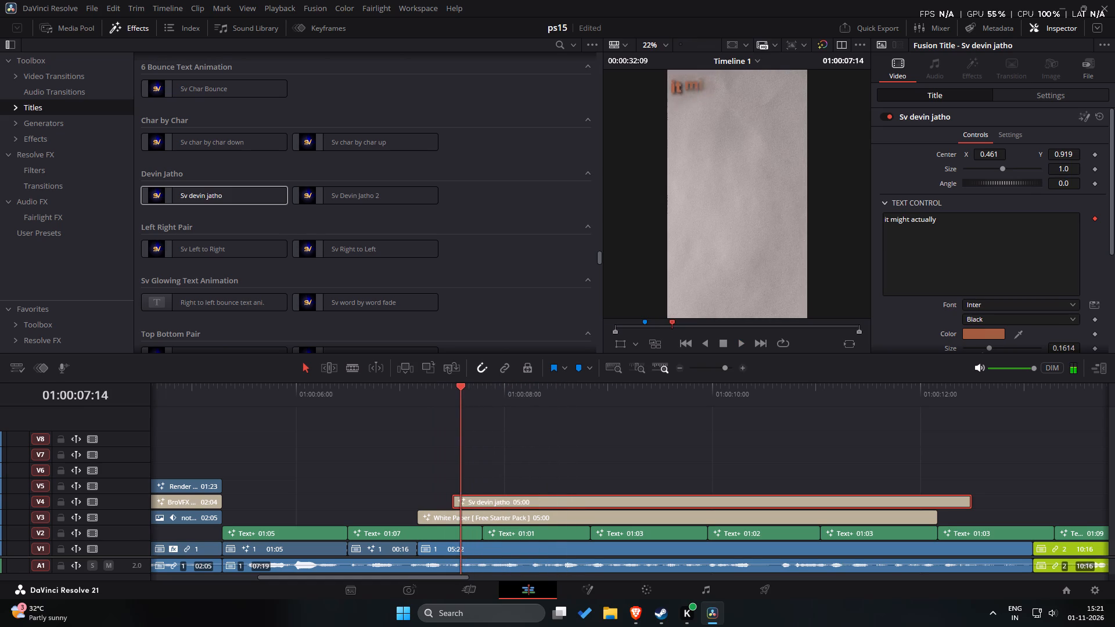
left_click_drag(458, 405, 506, 410)
left_click(531, 538)
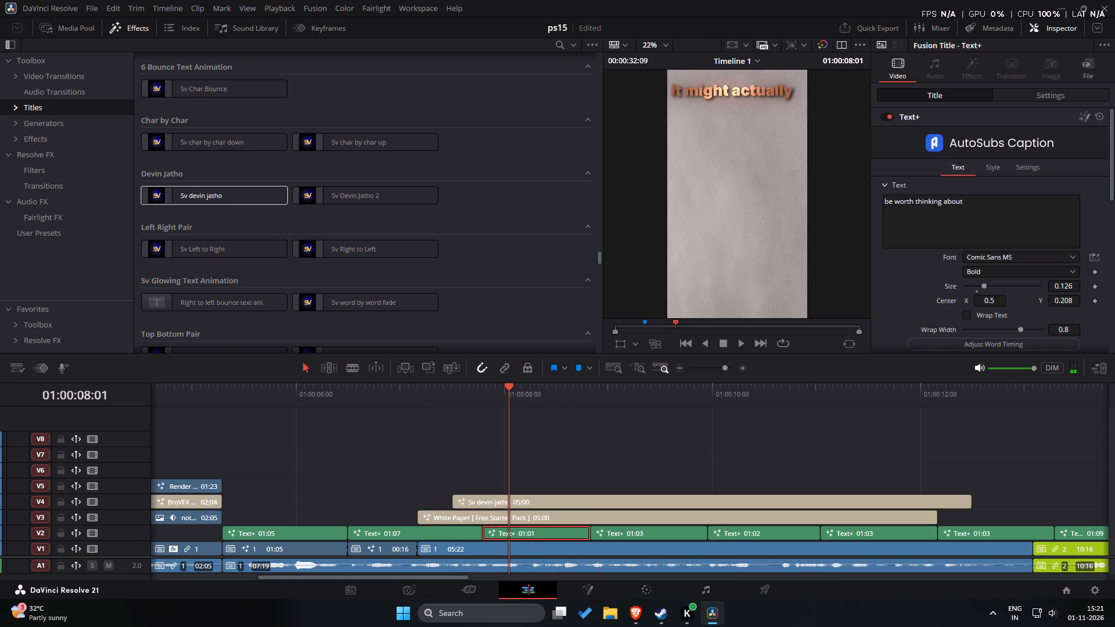
left_click(530, 503)
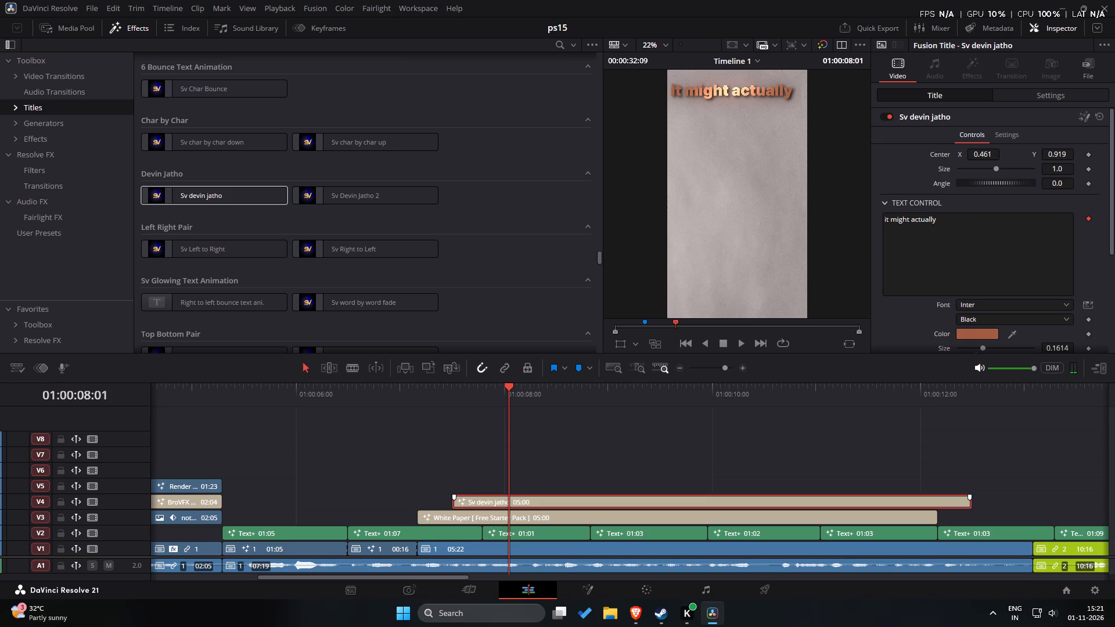
left_click_drag(530, 503, 530, 489, "alt")
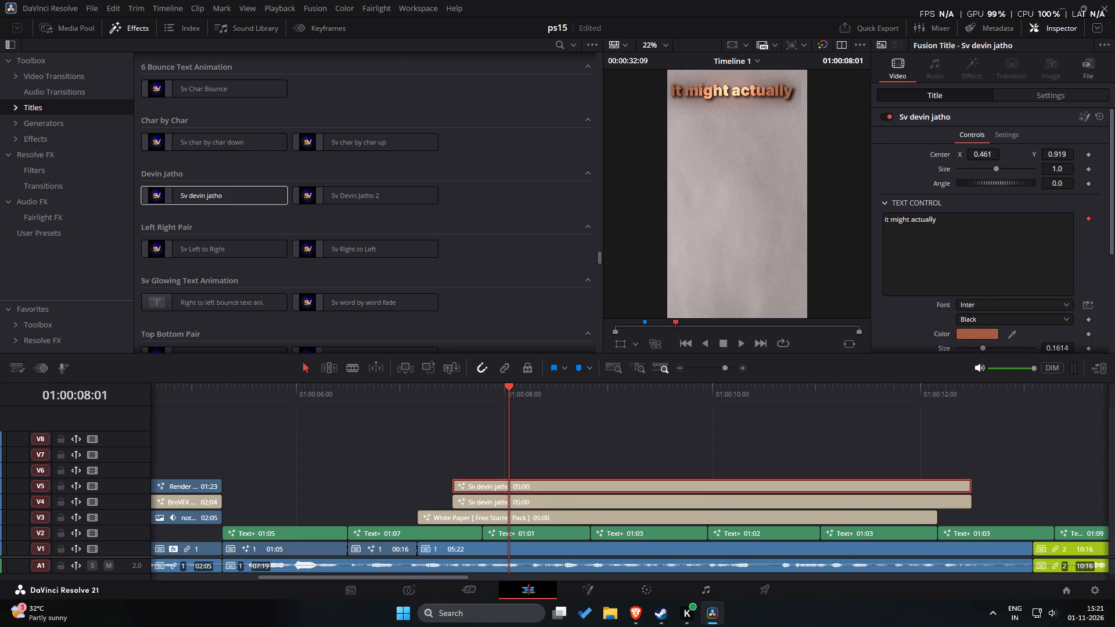
Replace the V5 title's text with "be worth thinking about", copied from the Text+ subtitle on V2.
left_click(530, 532)
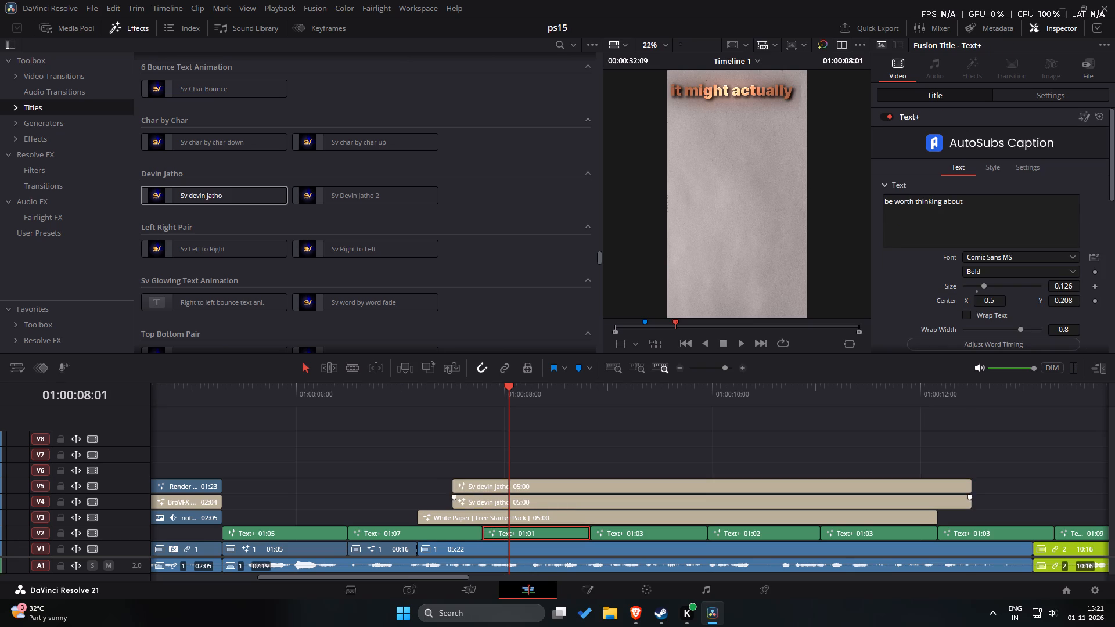
left_click_drag(969, 198, 795, 200)
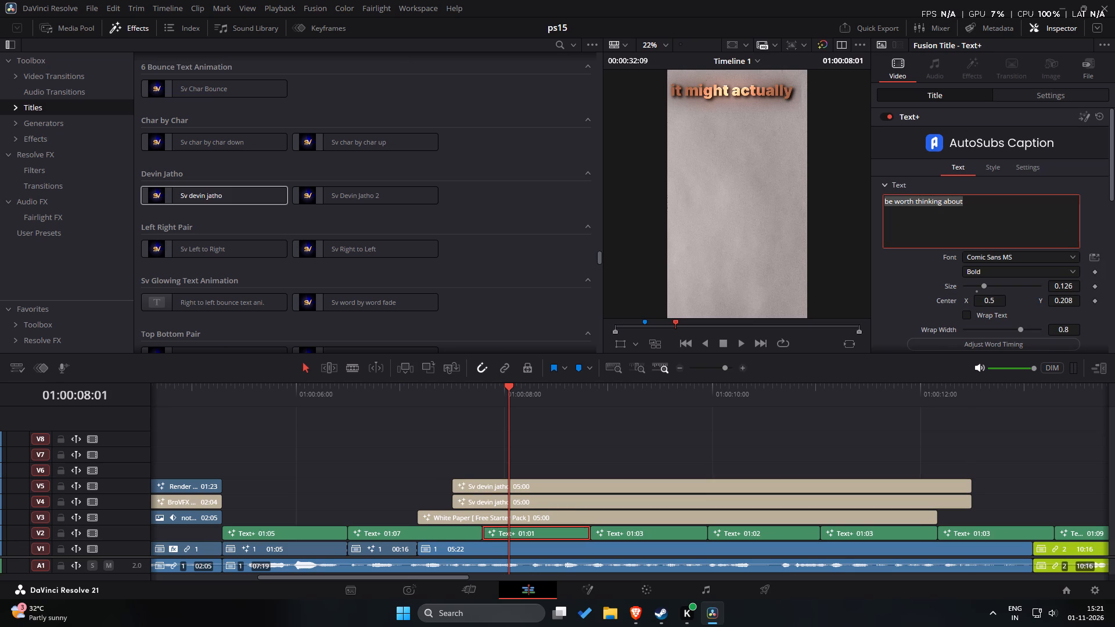
key("ctrl+c")
left_click(609, 486)
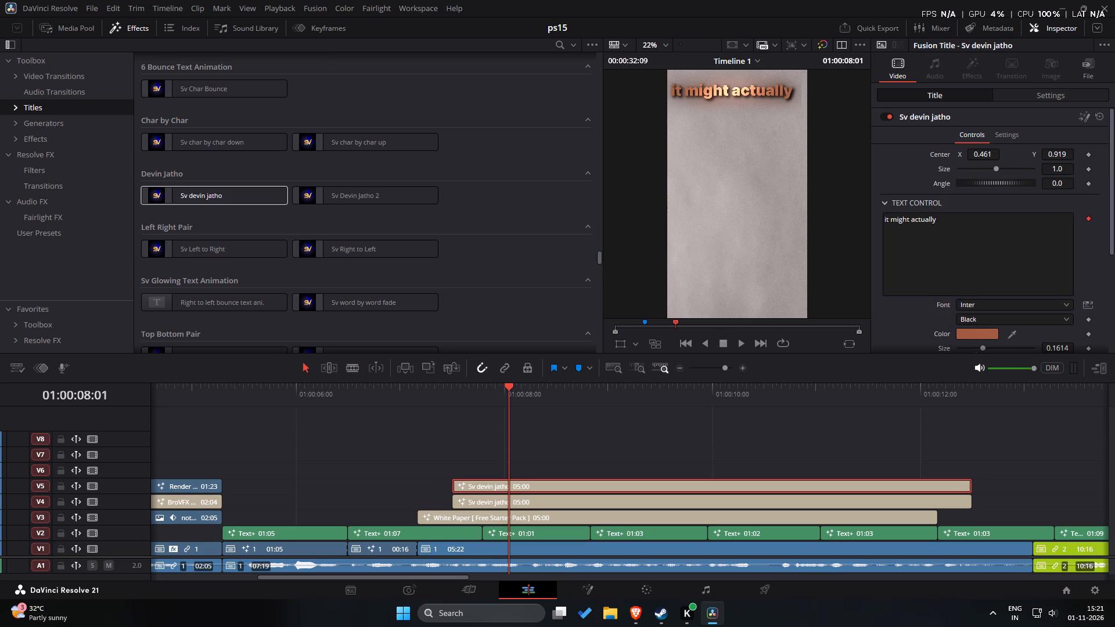
left_click_drag(960, 217, 774, 215)
key("ctrl+v")
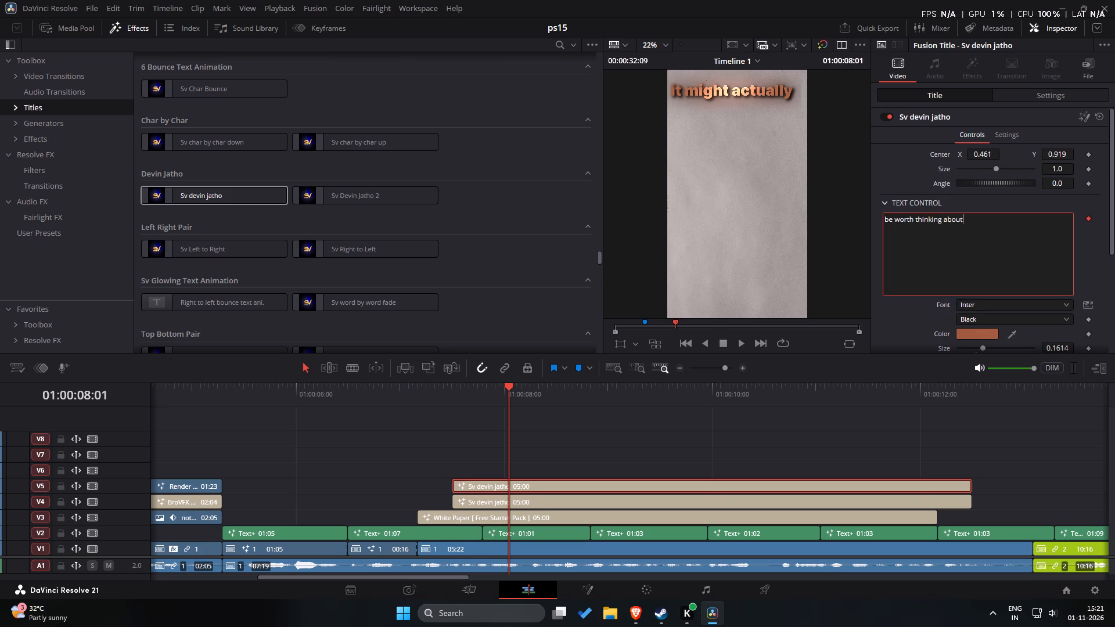
left_click_drag(744, 467, 744, 499)
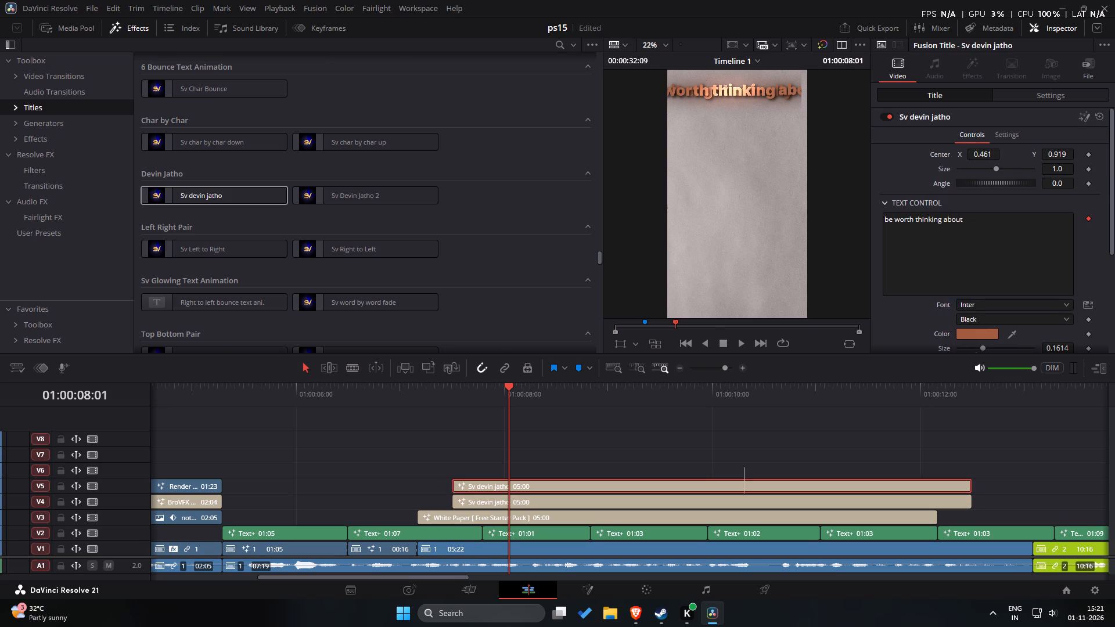
left_click_drag(744, 499, 744, 499)
left_click(991, 334)
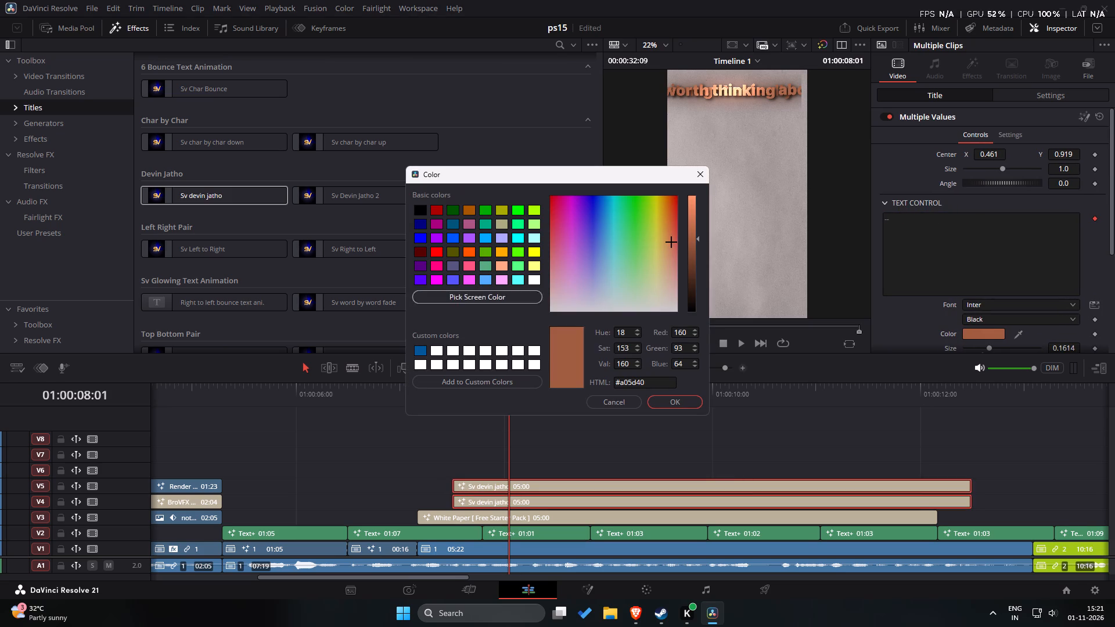
left_click(420, 345)
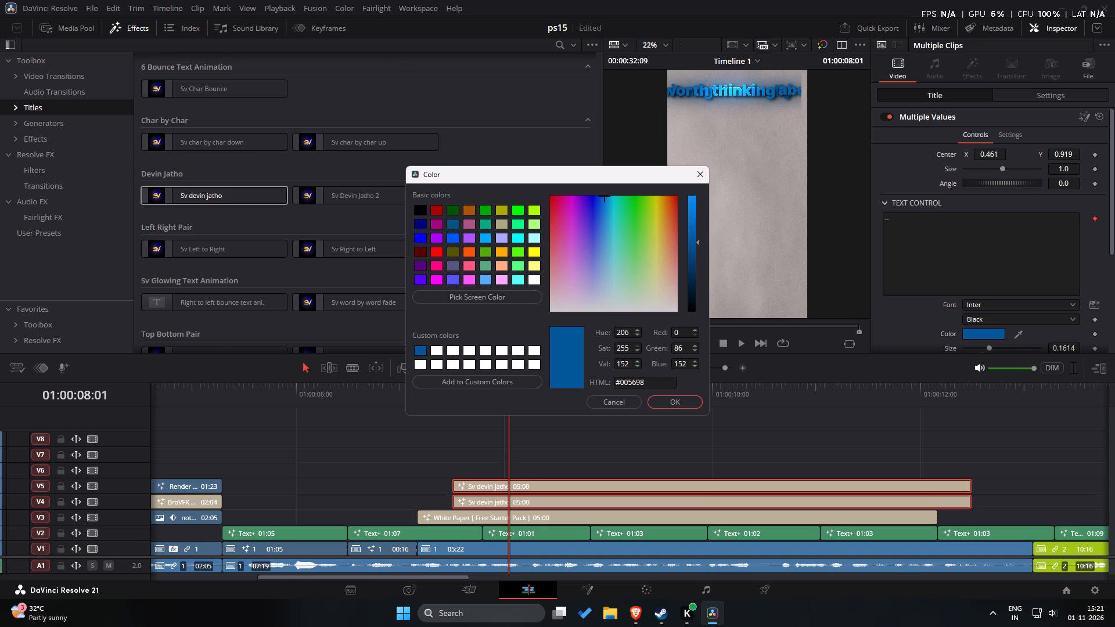
left_click(689, 401)
left_click(718, 453)
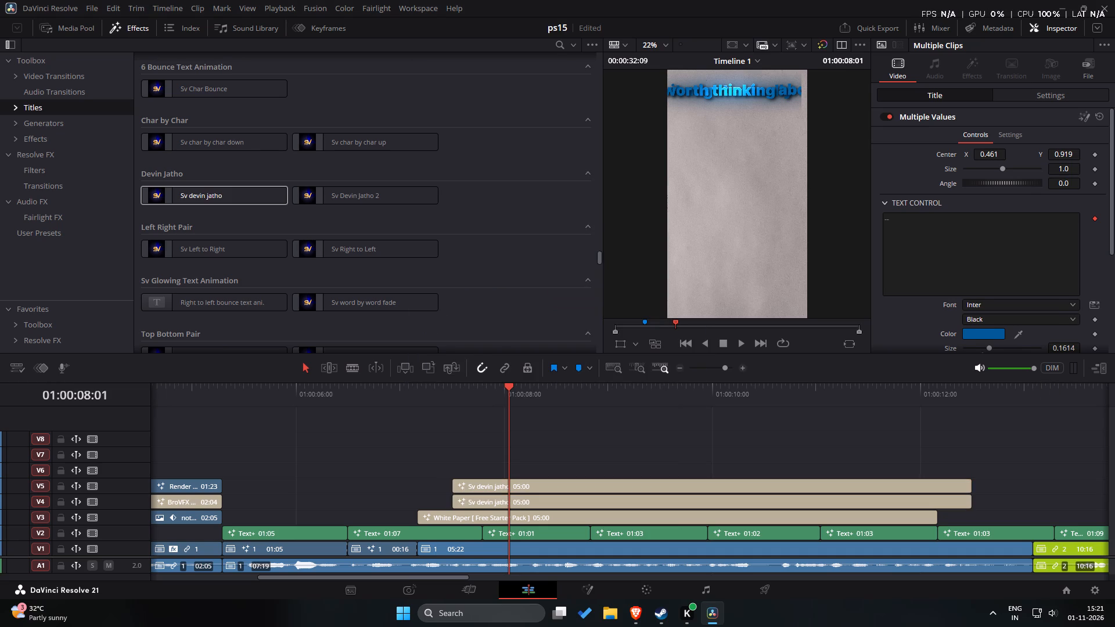
Move the "be worth thinking about" title on V5 to mid-frame, with its centre at about X 0.497, Y 0.542.
left_click(708, 483)
scroll(1013, 248, "down", 2)
scroll(1026, 217, "up", 2)
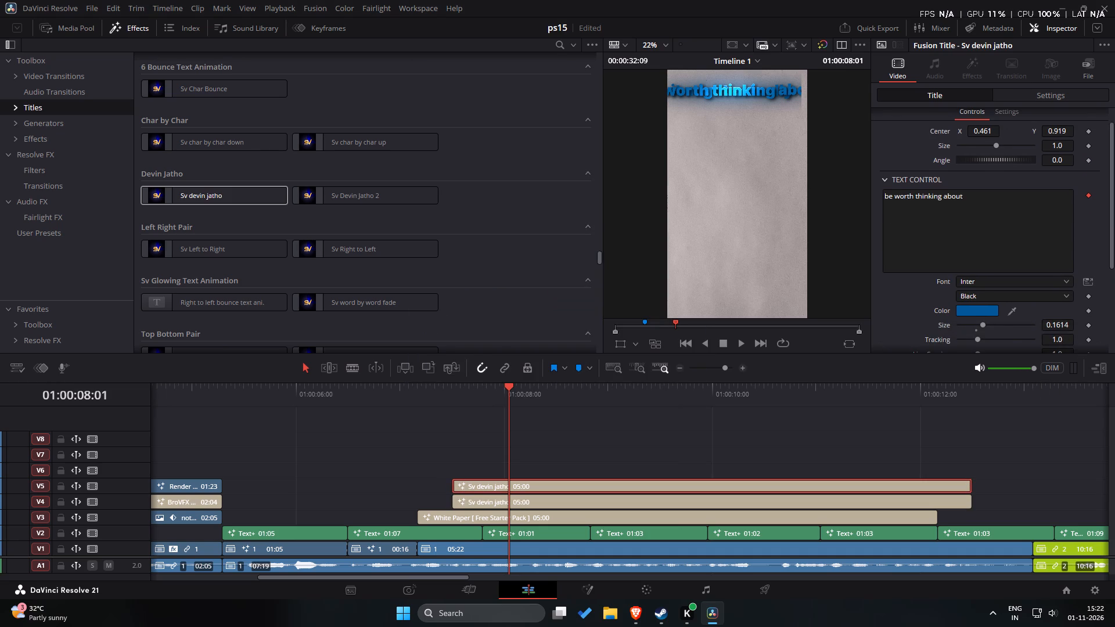
left_click(1052, 169)
left_click_drag(1051, 156, 285, 222)
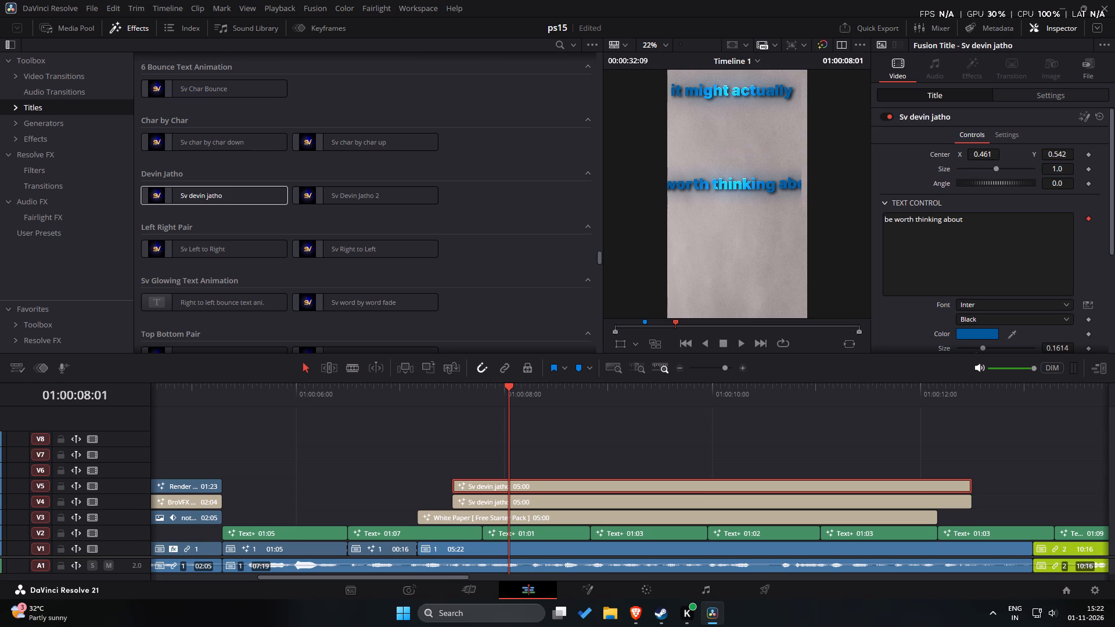
left_click_drag(990, 150, 987, 150)
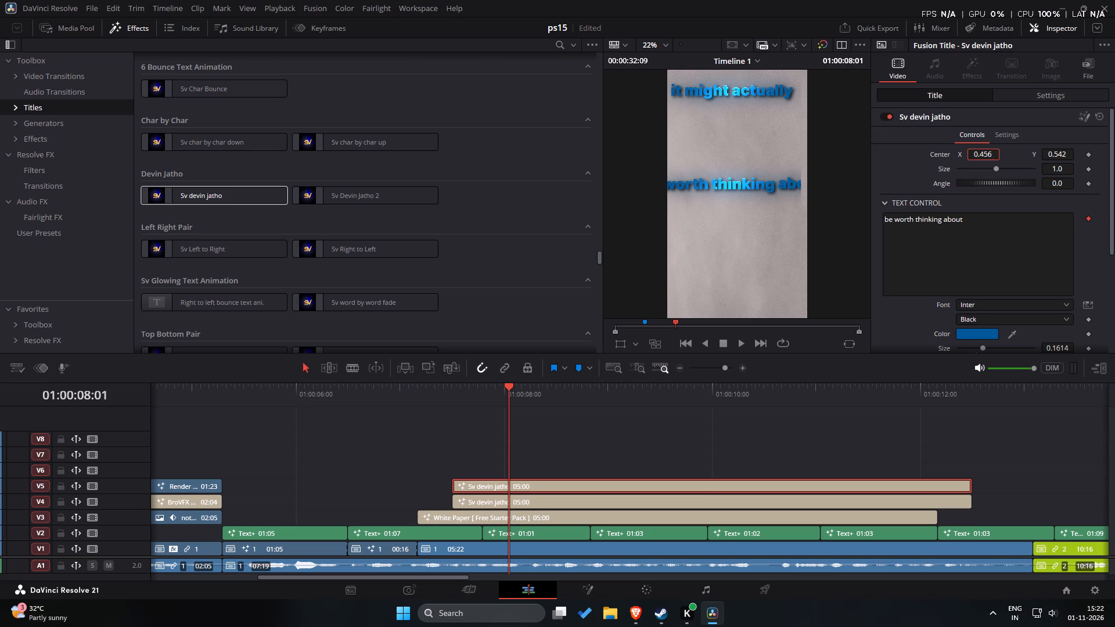
left_click_drag(987, 150, 1013, 155)
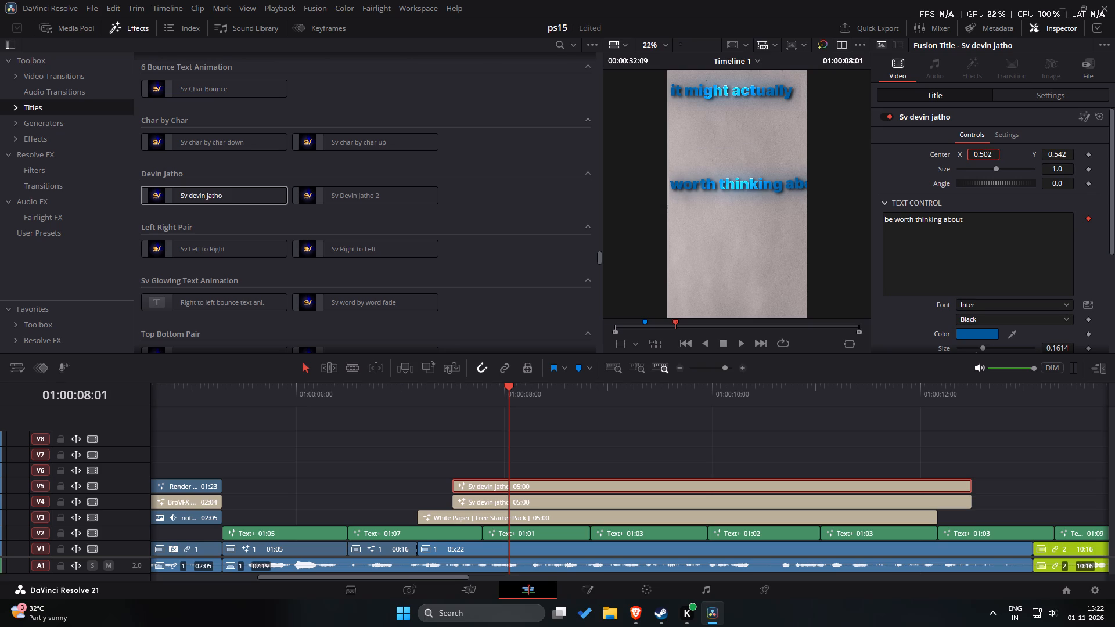
left_click_drag(1013, 155, 1010, 156)
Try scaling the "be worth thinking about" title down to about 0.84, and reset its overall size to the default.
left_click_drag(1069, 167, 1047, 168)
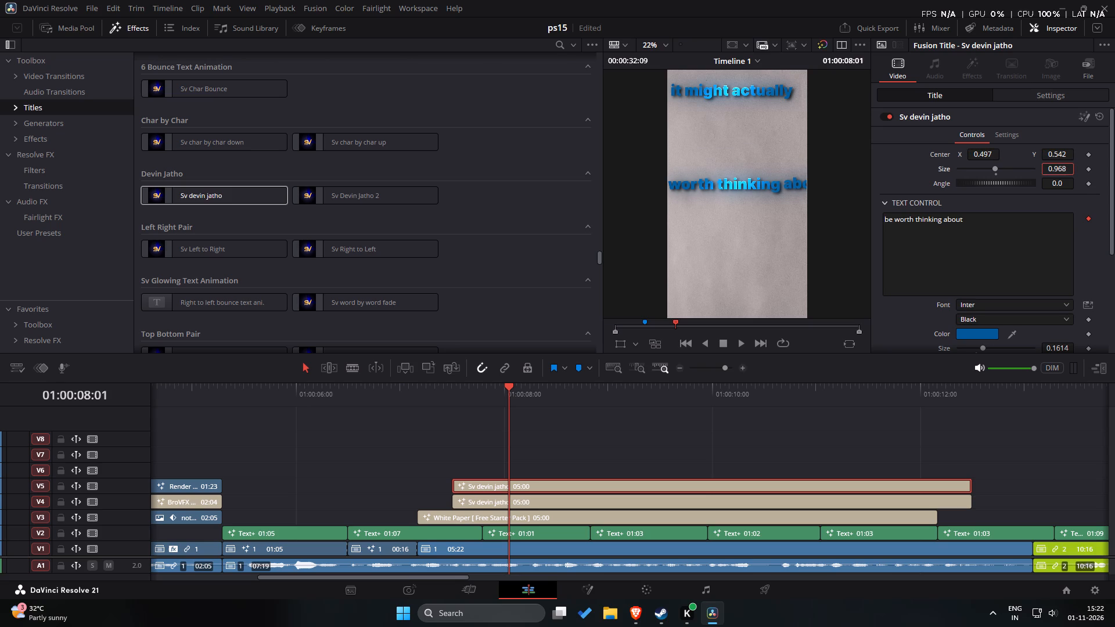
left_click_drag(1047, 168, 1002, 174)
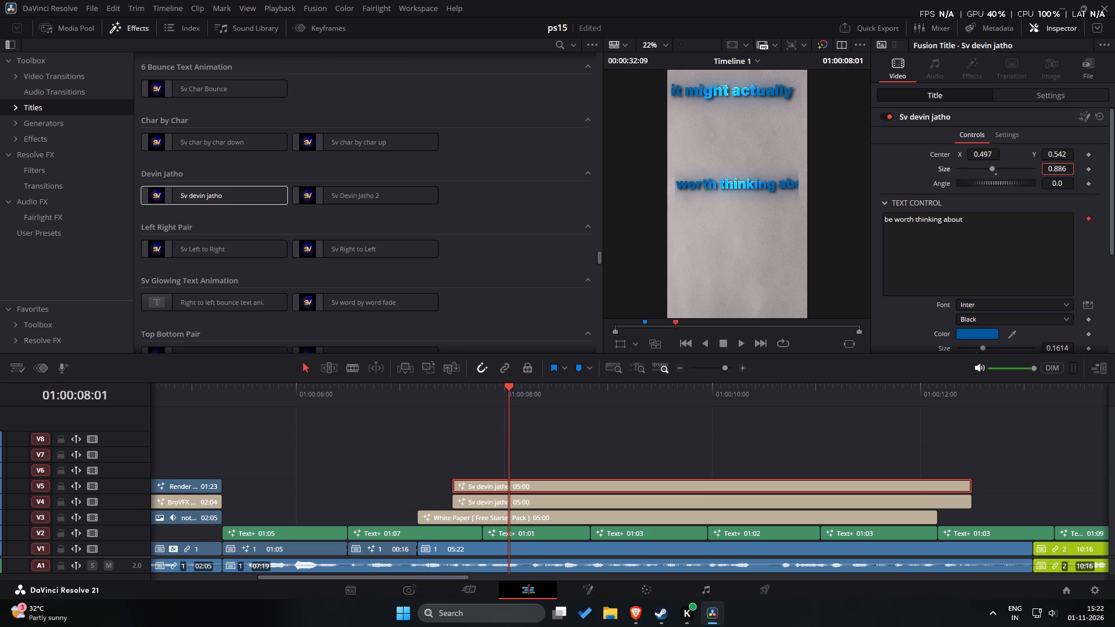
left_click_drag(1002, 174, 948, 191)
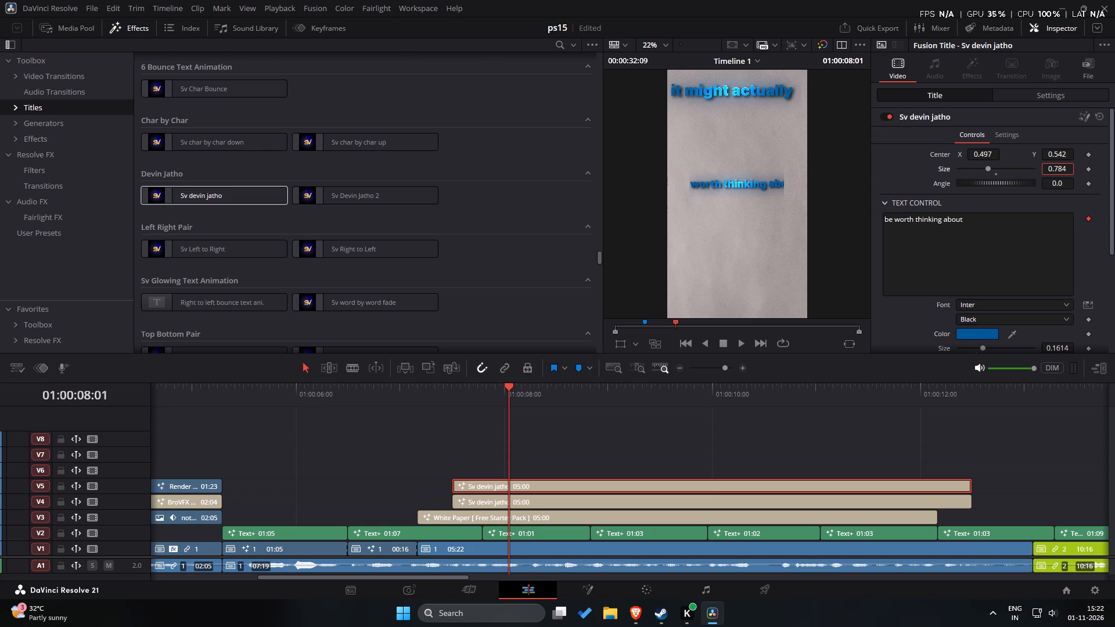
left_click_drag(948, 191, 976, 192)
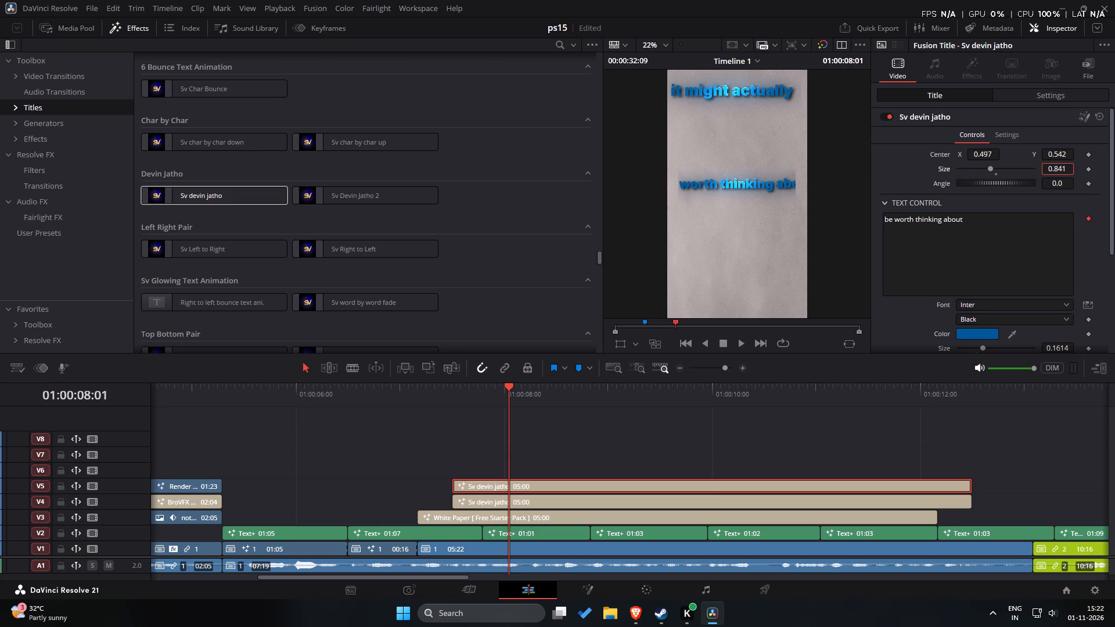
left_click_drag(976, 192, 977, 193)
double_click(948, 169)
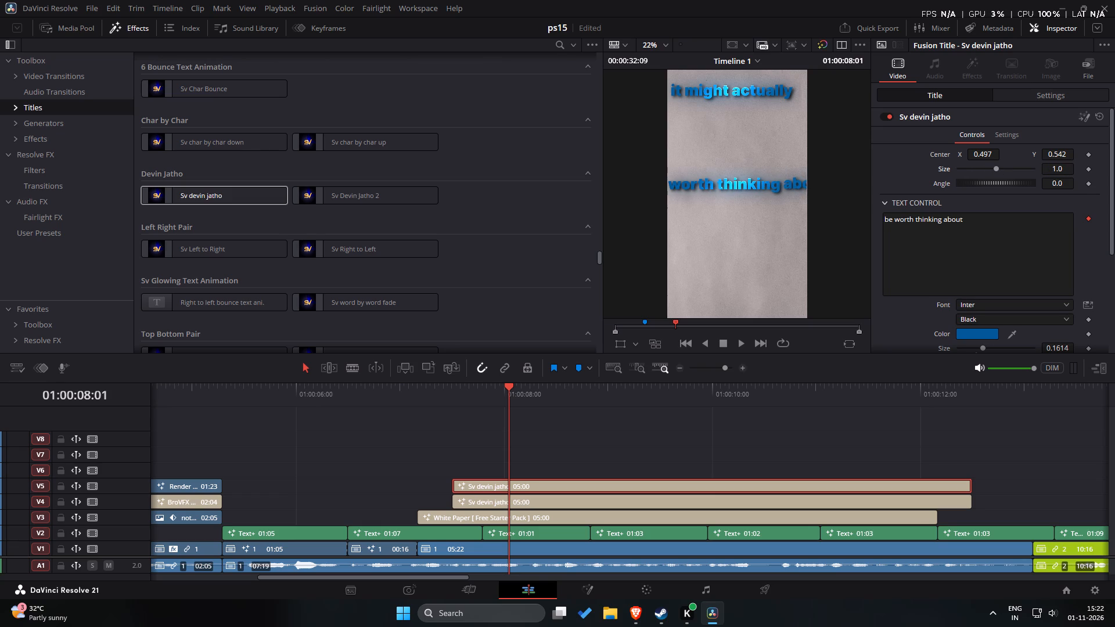
Reduce the text size of the "be worth thinking about" title to about 0.112 so the full line fits the frame.
scroll(1060, 239, "down", 3)
left_click_drag(1065, 279, 1044, 279)
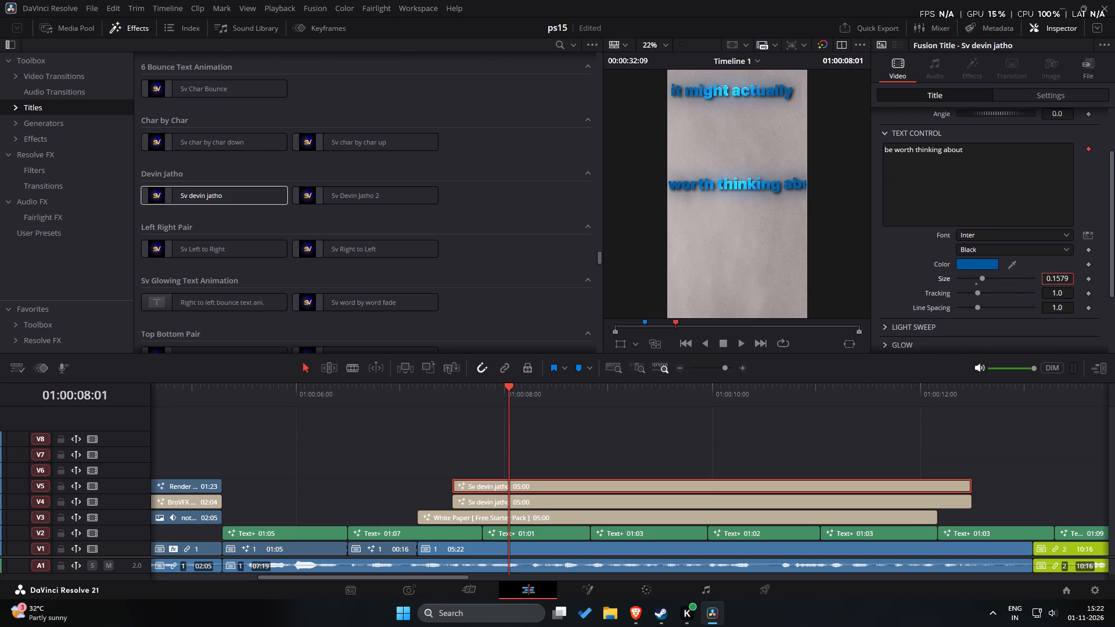
left_click_drag(1044, 279, 869, 300)
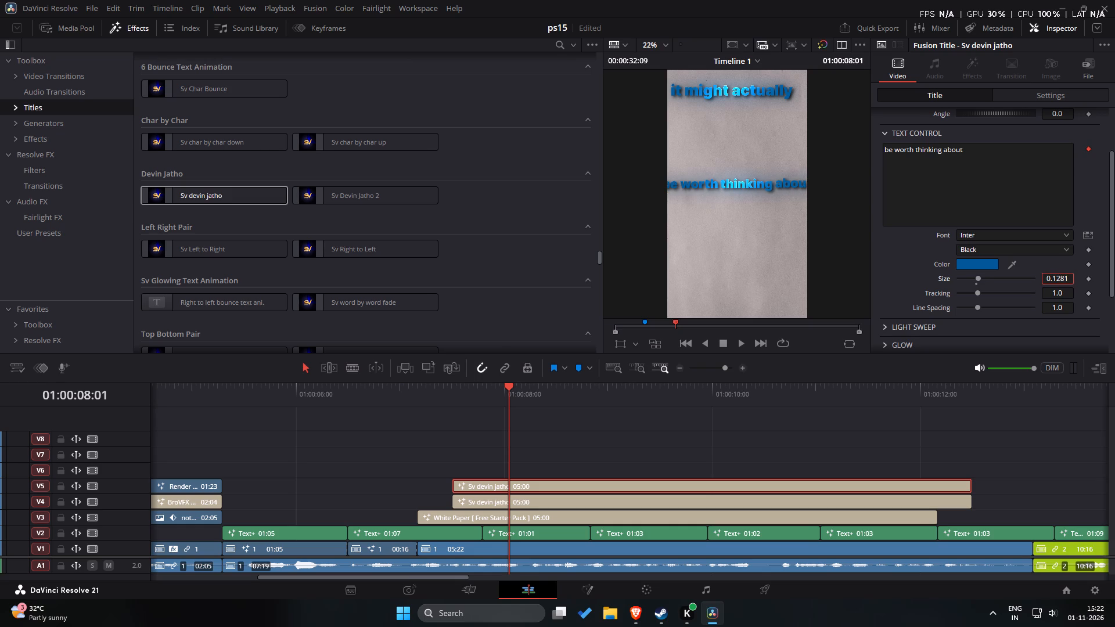
left_click_drag(869, 300, 785, 308)
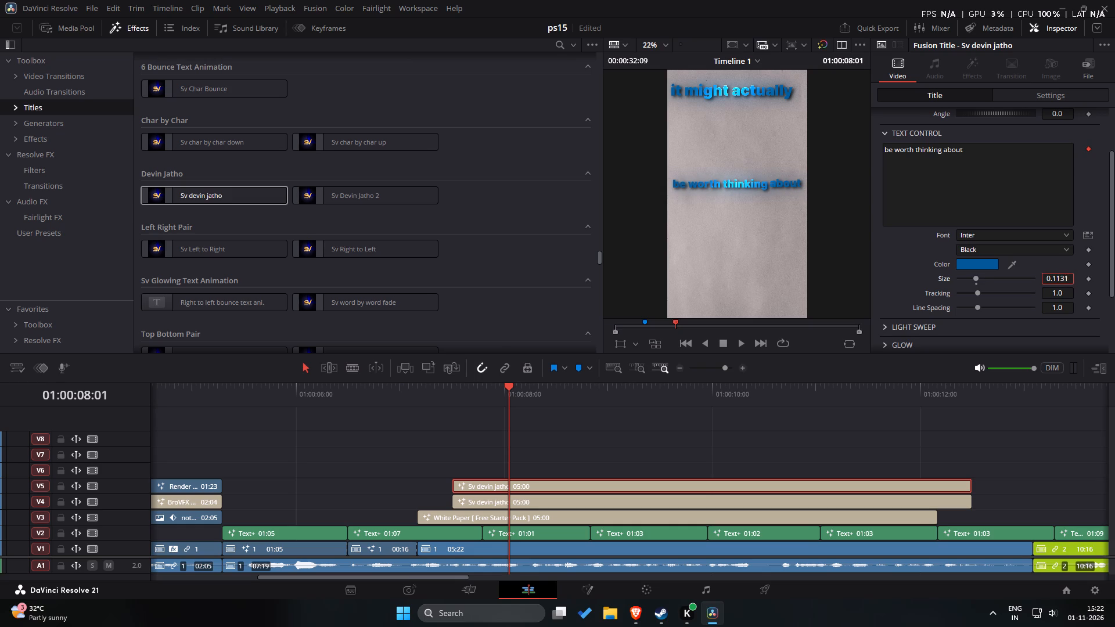
left_click_drag(785, 308, 777, 308)
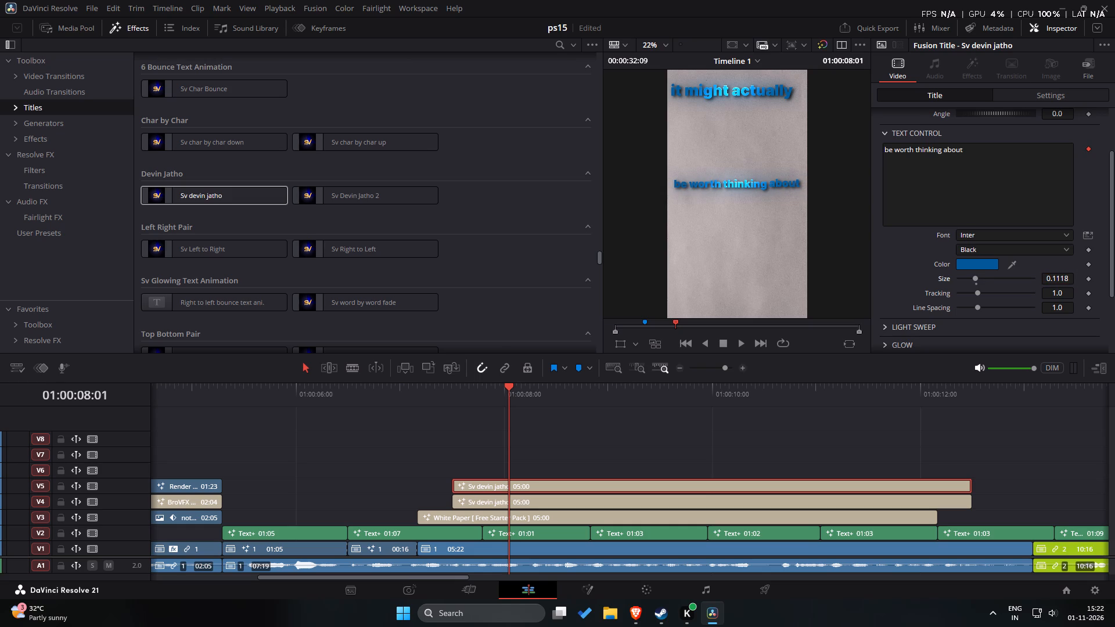
left_click(510, 404)
scroll(965, 298, "down", 5)
left_click(953, 306)
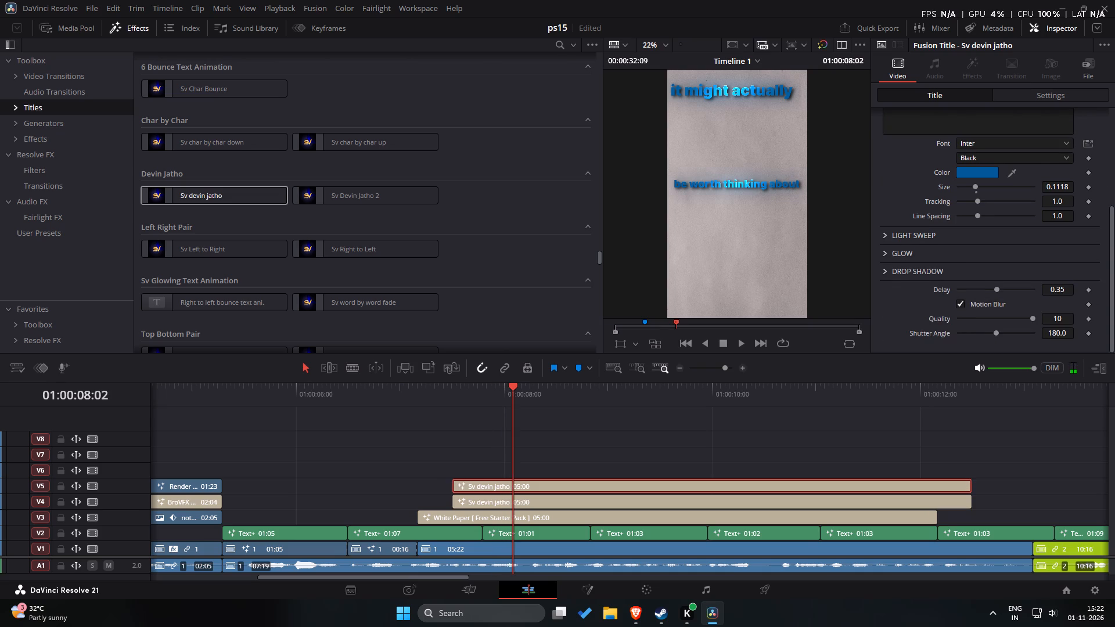
left_click(961, 303)
left_click(723, 503)
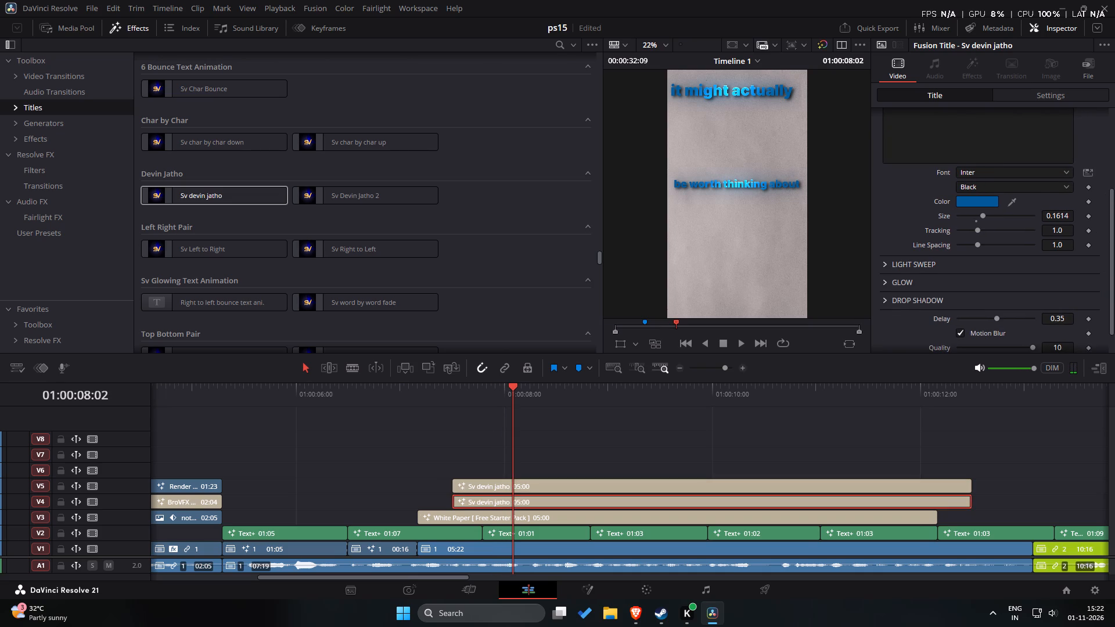
left_click(961, 330)
Move the "be worth thinking about" title on V5 so it starts at 01:00:07:21, and play back the captions.
left_click(626, 490)
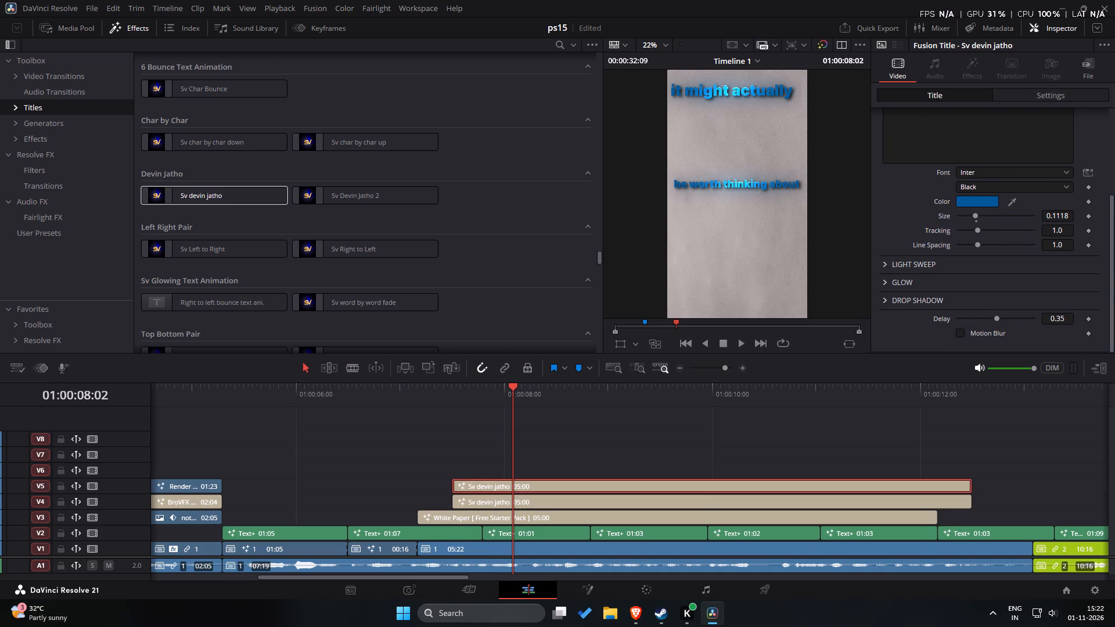
left_click_drag(512, 395, 394, 413)
key("space")
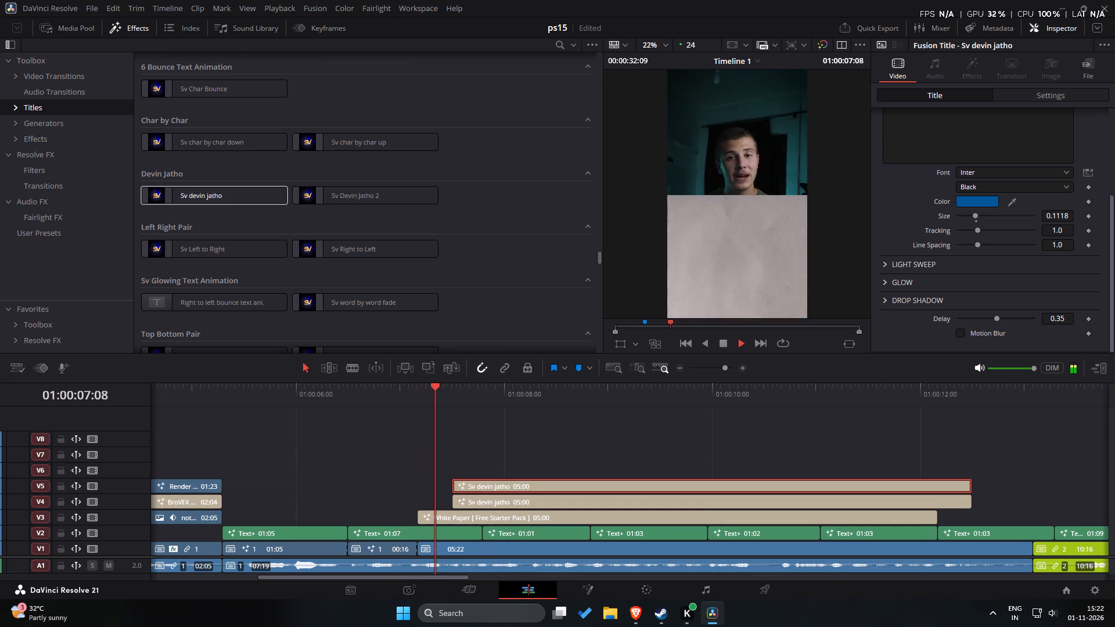
key("space")
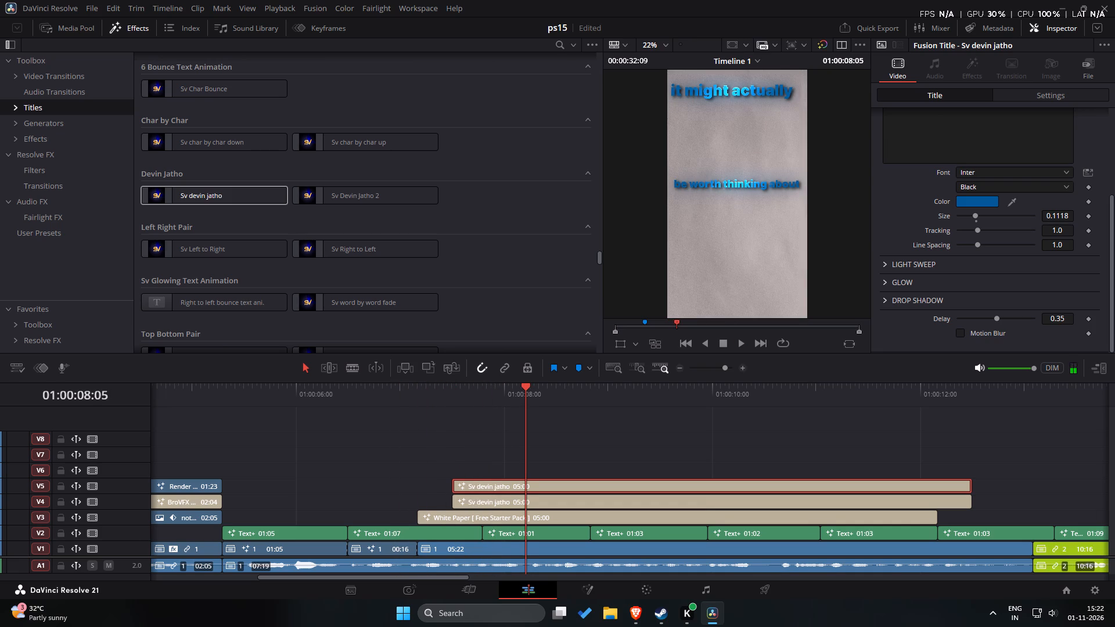
left_click_drag(525, 396, 516, 395)
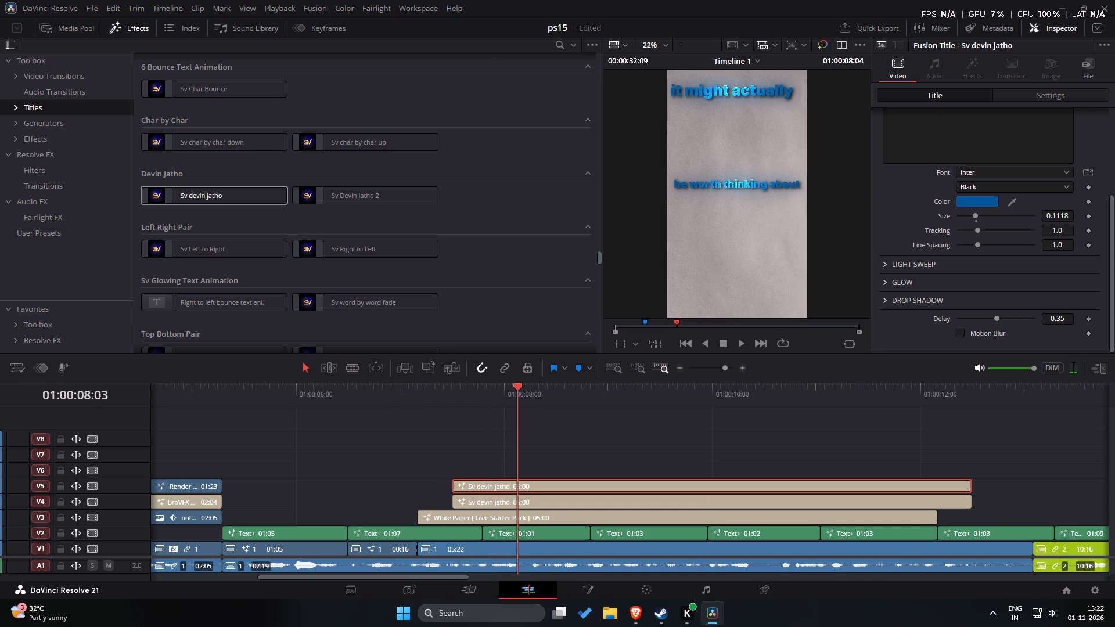
left_click_drag(516, 395, 497, 449)
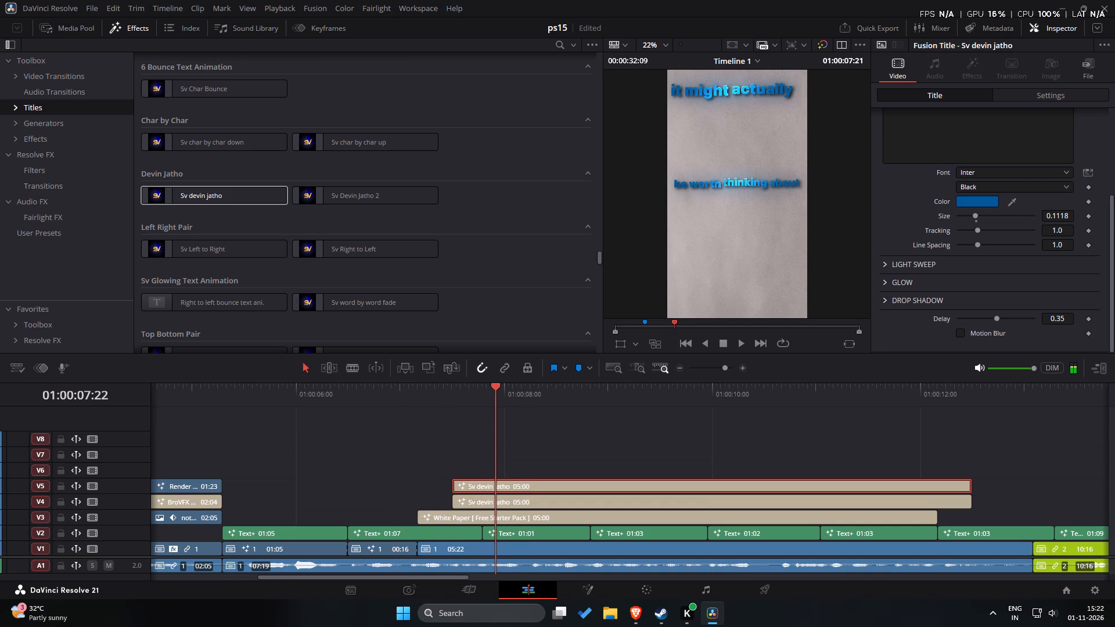
left_click_drag(497, 449, 490, 459)
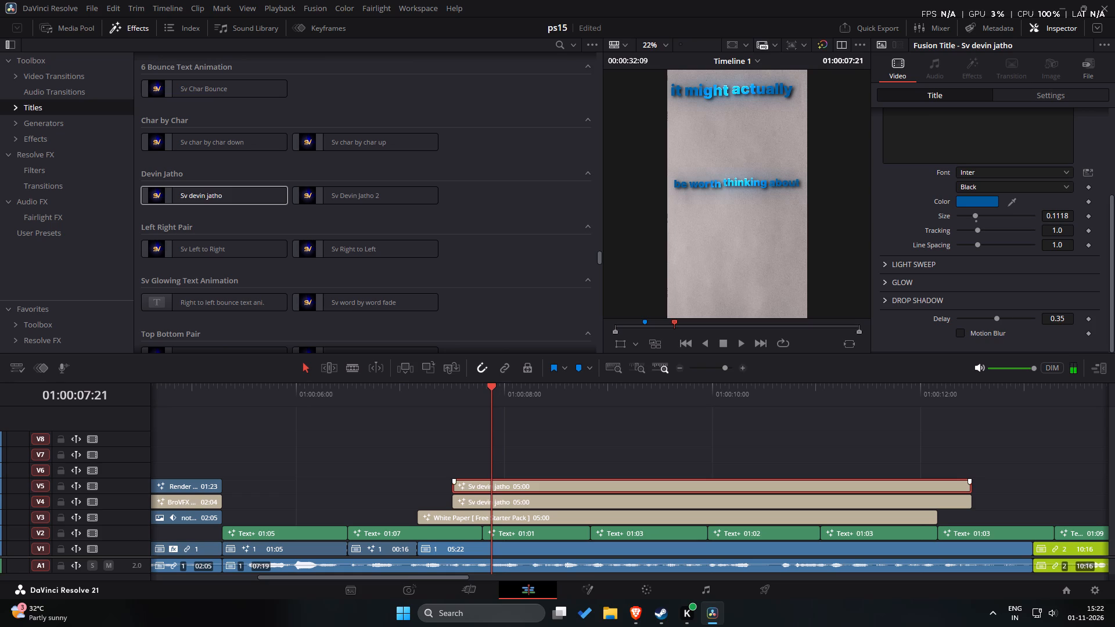
left_click_drag(513, 482, 556, 480)
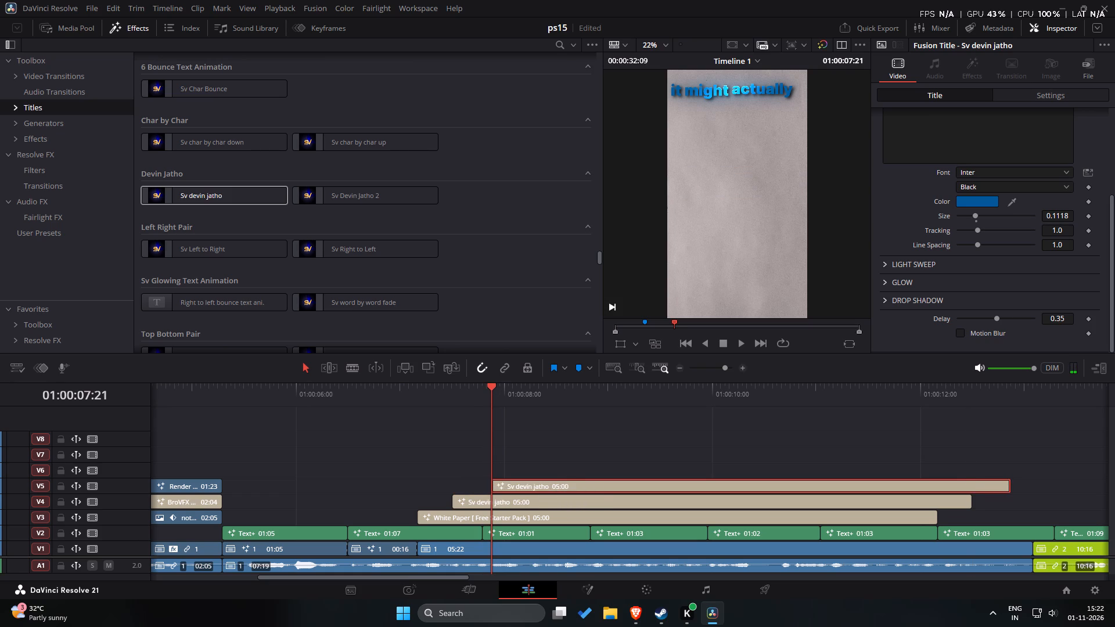
left_click_drag(486, 391, 394, 409)
key("space")
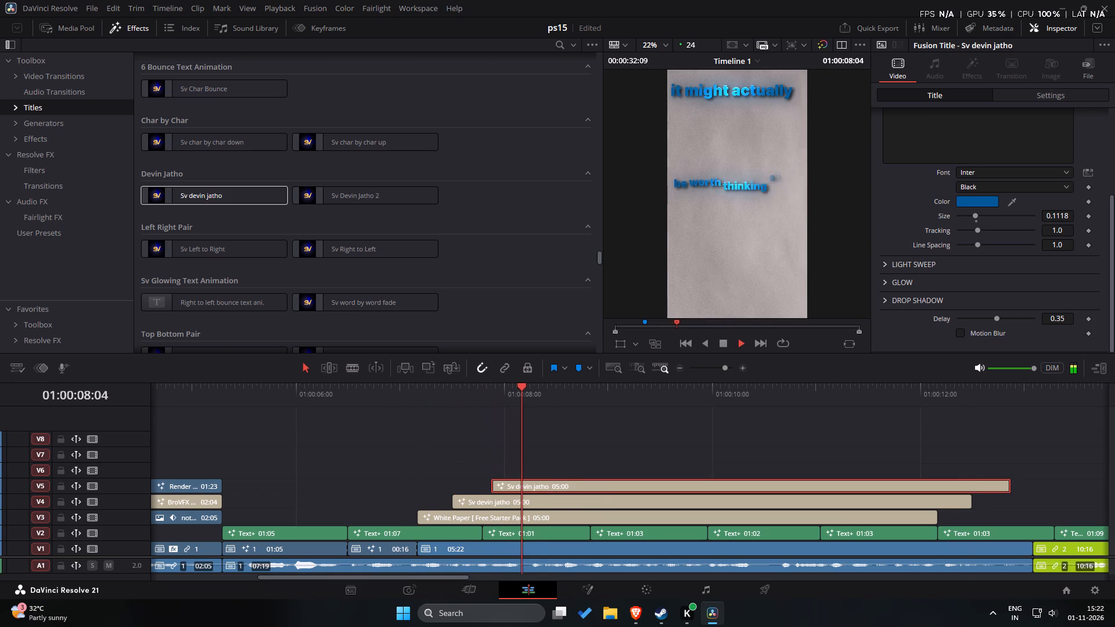
key("space")
Break the V5 title's text after "be worth", indent "thinking about" on the second line with spaces, and play back the result.
scroll(1058, 218, "up", 3)
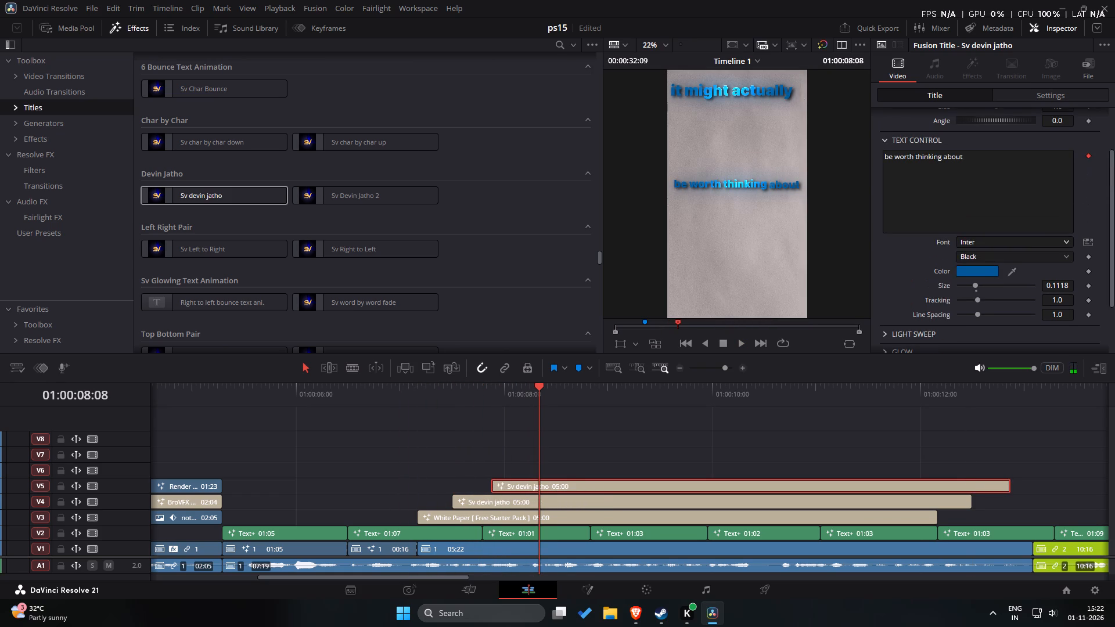
scroll(1084, 281, "up", 5)
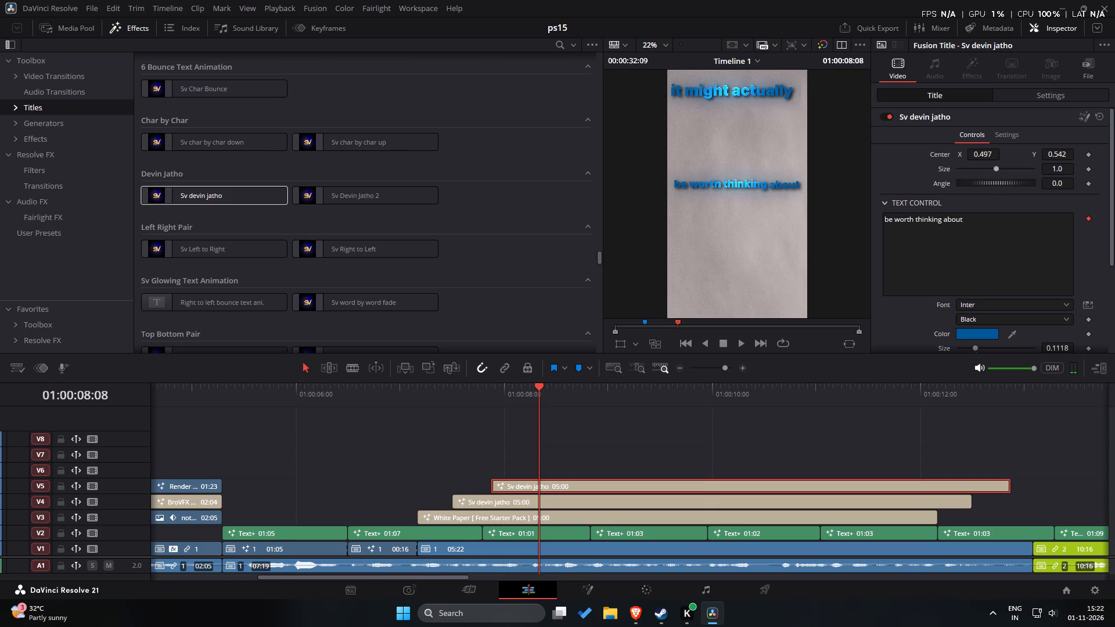
left_click(915, 219)
key("Return")
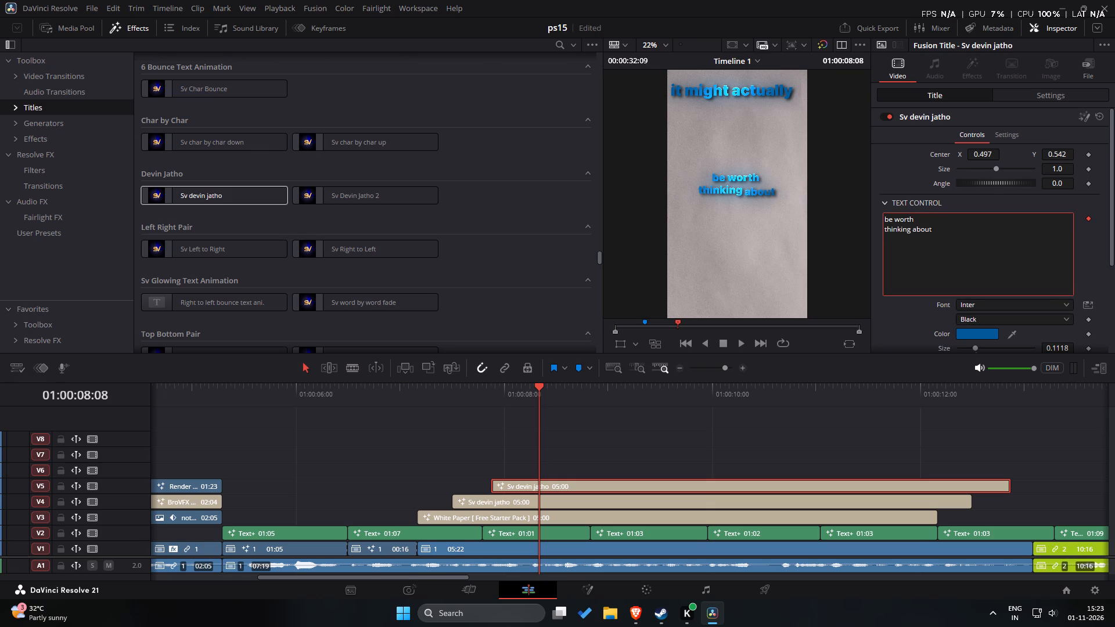
key("space")
key("space")
key("space")
key("space")
key("space")
key("space")
key("space")
key("space")
key("space")
key("space")
key("space")
key("space")
key("space")
key("space")
key("space")
key("space")
key("space")
key("space")
key("space")
key("space")
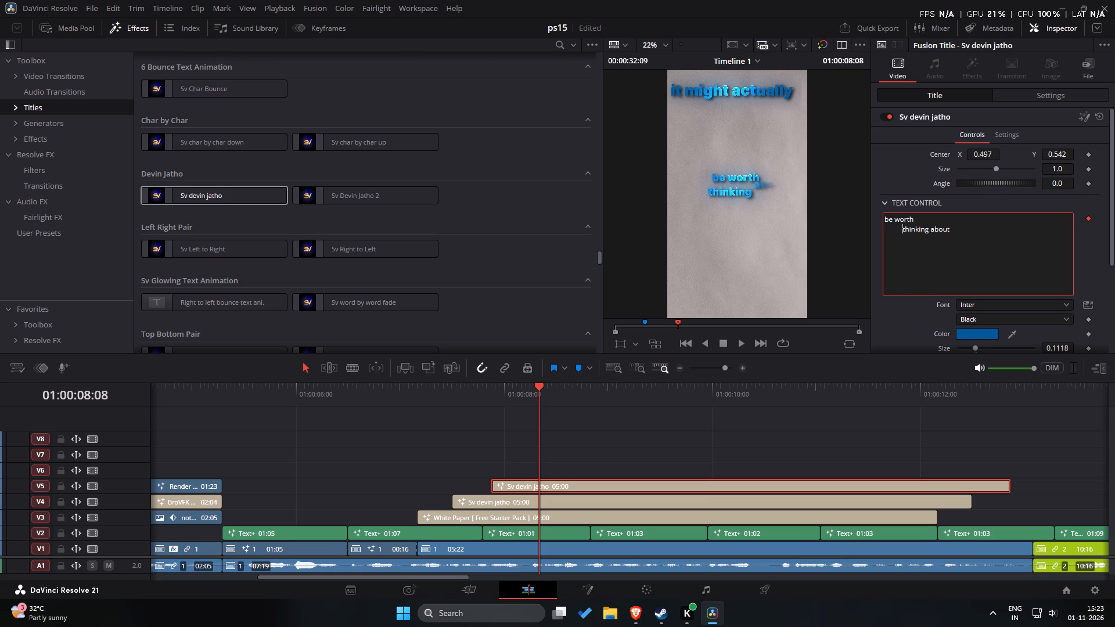
key("BackSpace")
key("BackSpace")
key("BackSpace")
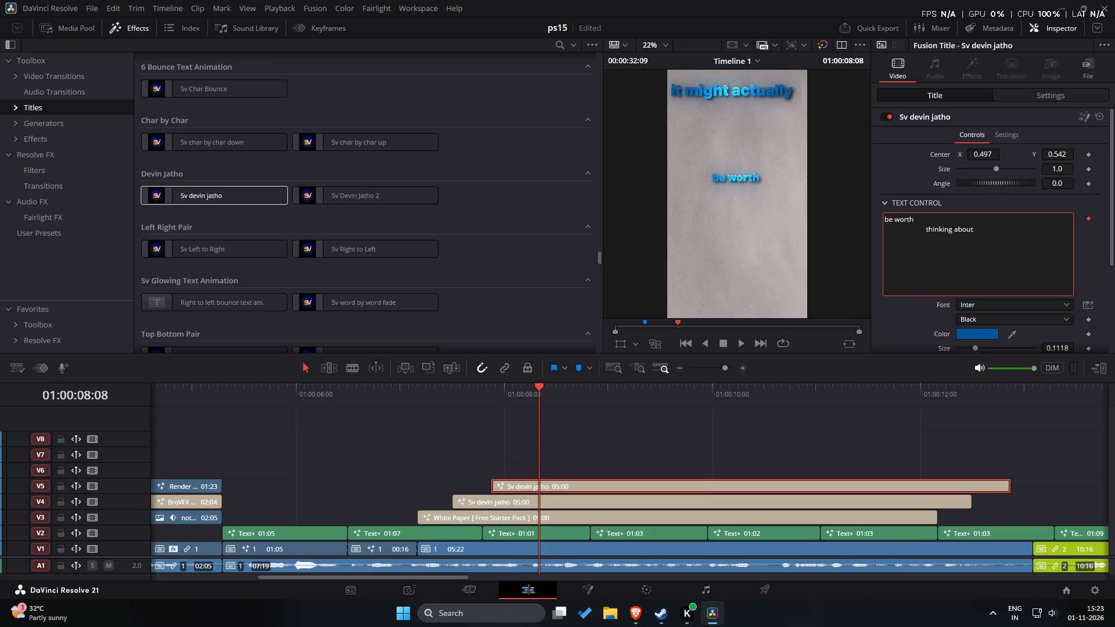
key("BackSpace")
key("BackSpace")
key("BackSpace")
key("BackSpace")
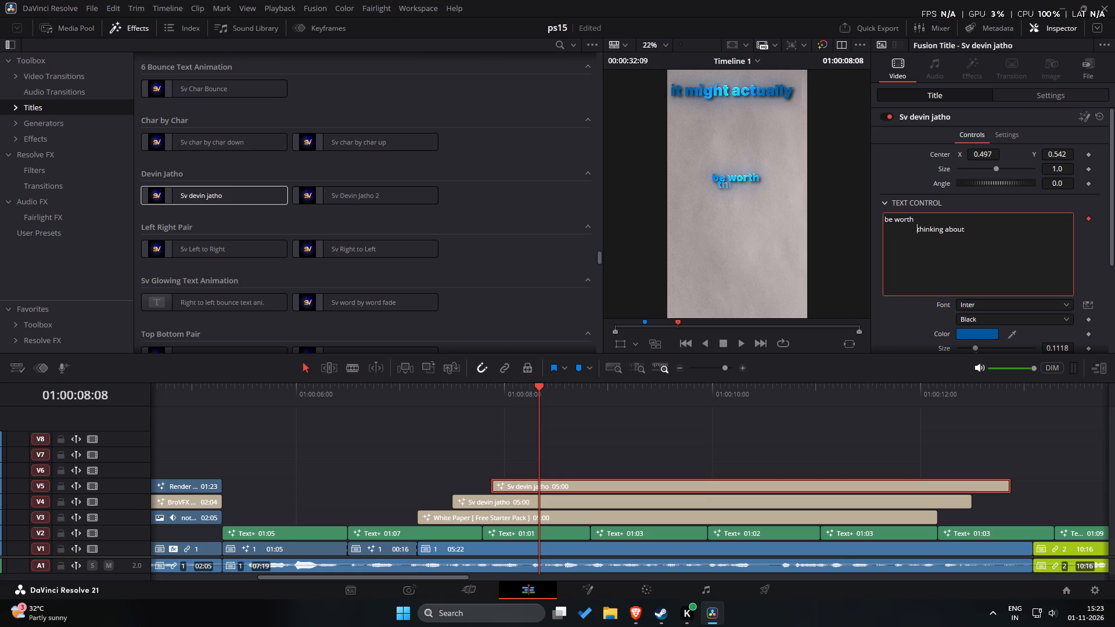
key("BackSpace")
left_click_drag(528, 388, 403, 403)
key("space")
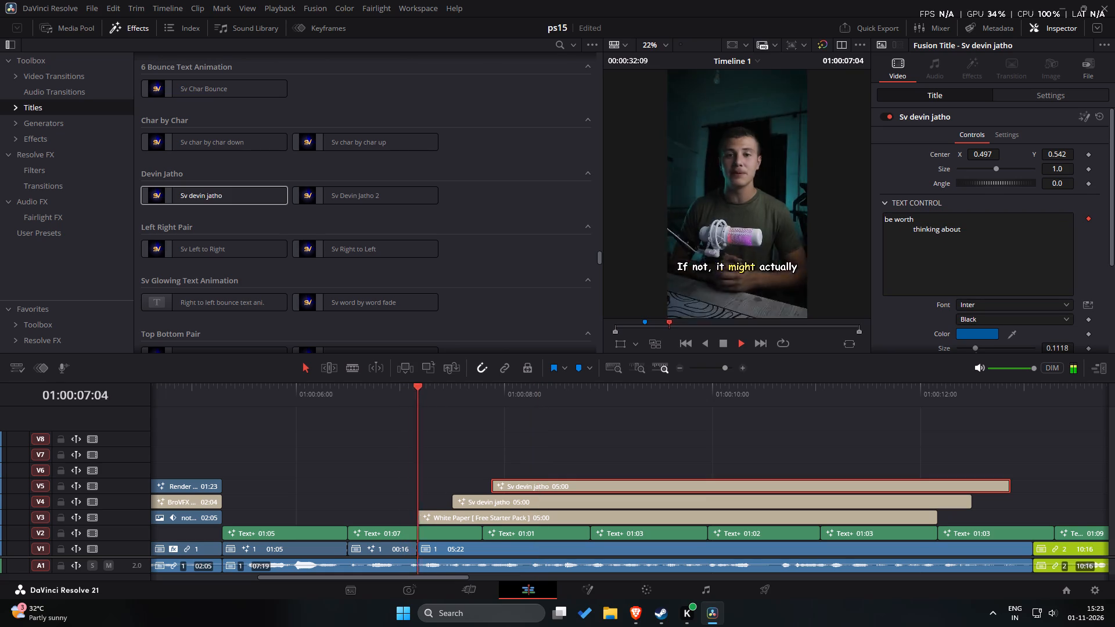
key("space")
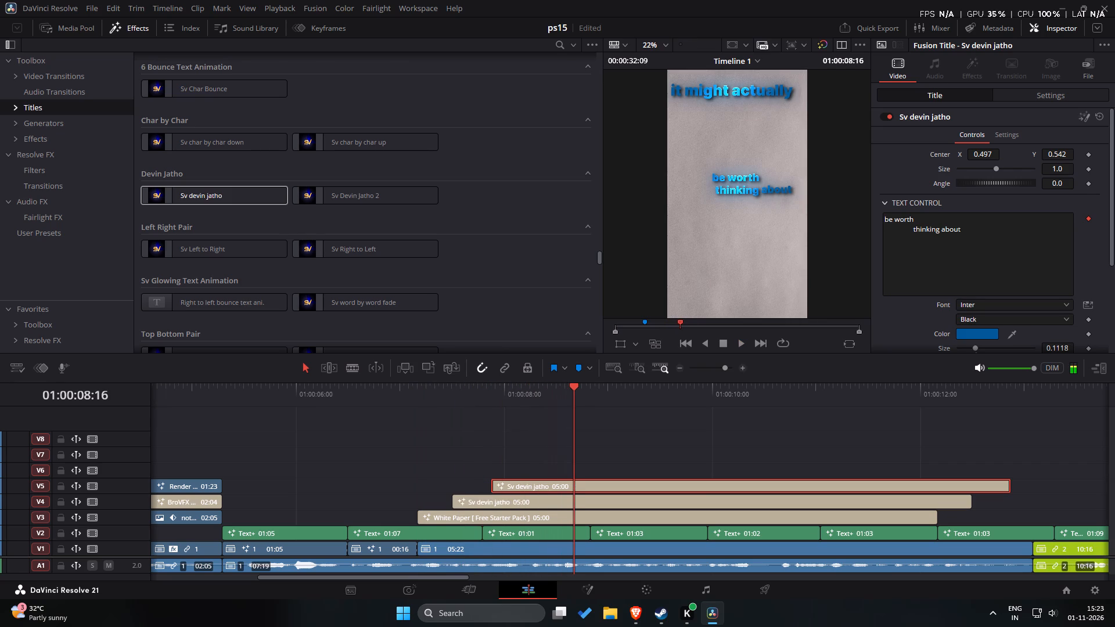
Put "about" on a third line of the V5 title's text and indent it with spaces further than "thinking".
left_click(944, 230)
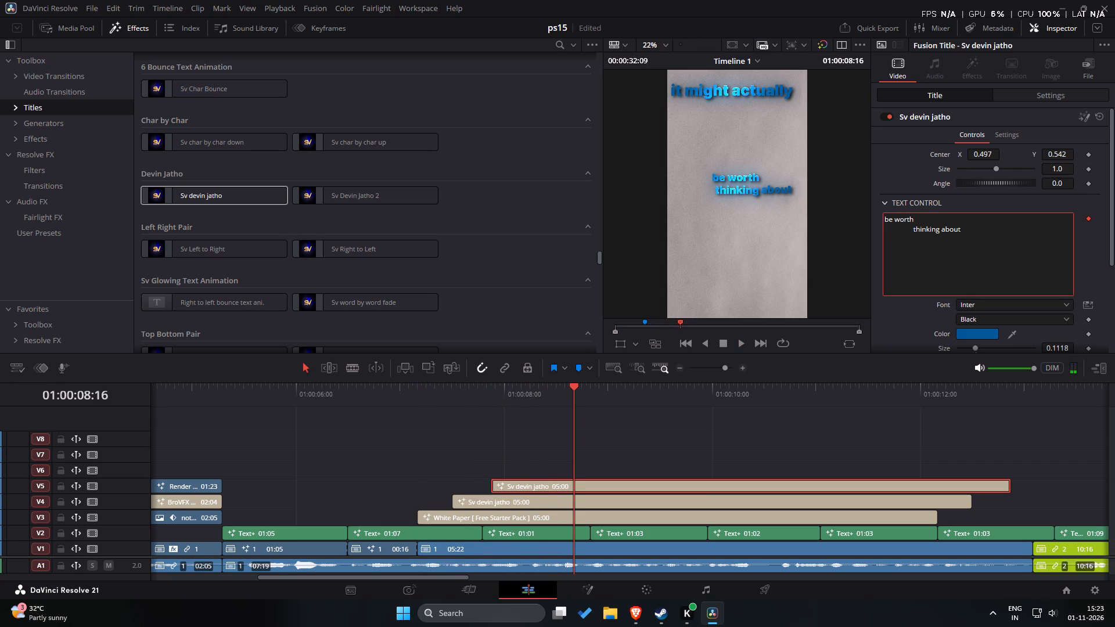
left_click(943, 226)
key("Return")
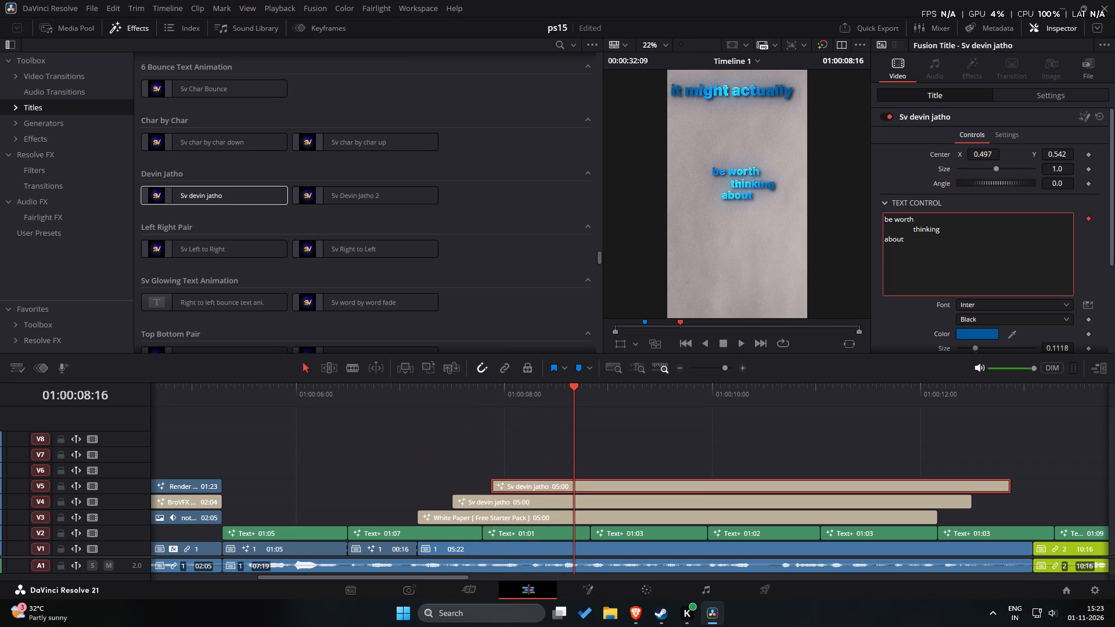
key("space")
key("space")
key("space")
key("space")
key("space")
key("space")
key("space")
key("space")
key("space")
key("space")
key("space")
key("space")
key("space")
key("space")
key("space")
key("space")
key("space")
key("space")
key("space")
key("space")
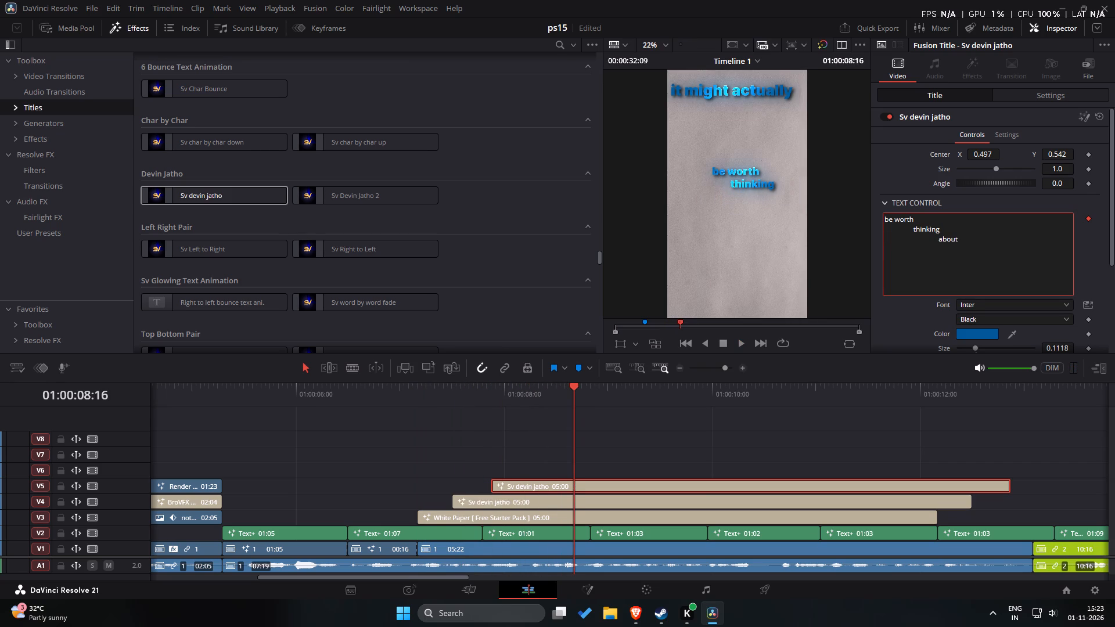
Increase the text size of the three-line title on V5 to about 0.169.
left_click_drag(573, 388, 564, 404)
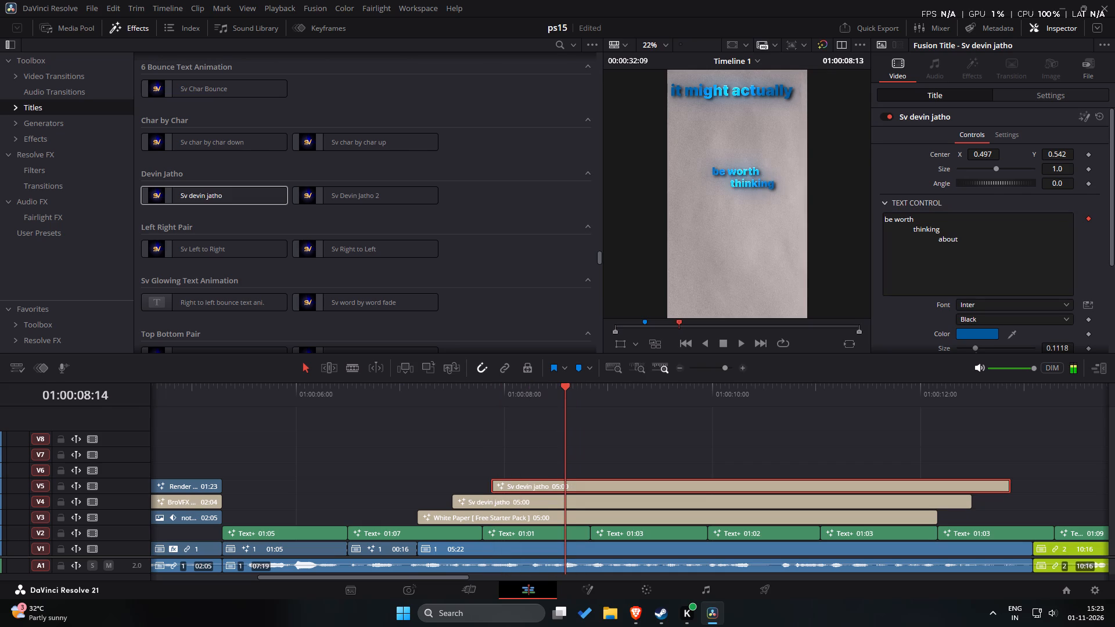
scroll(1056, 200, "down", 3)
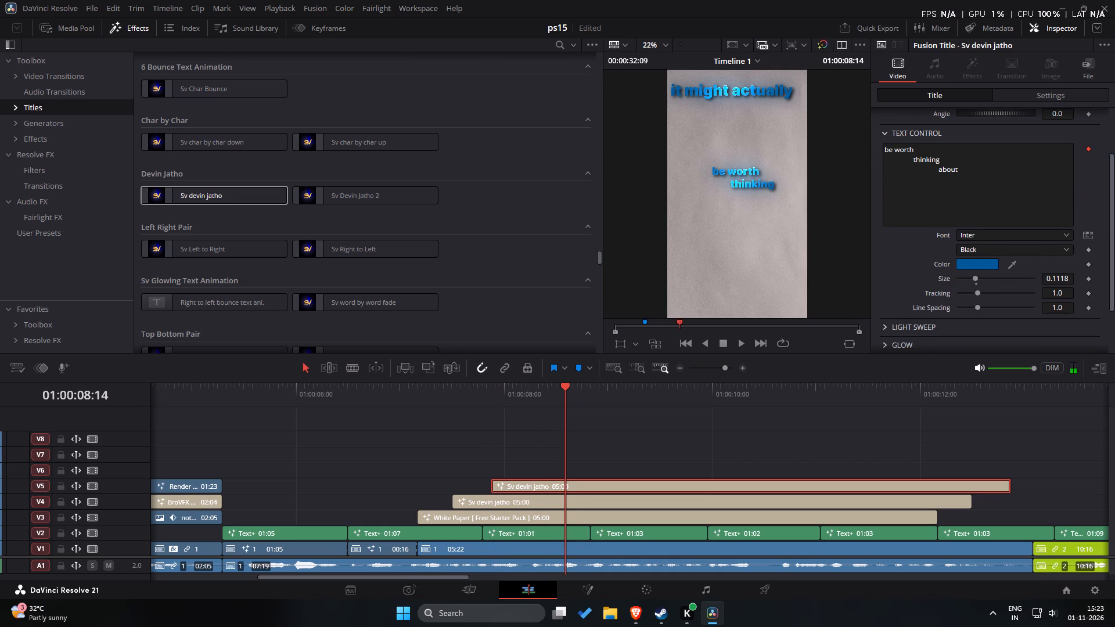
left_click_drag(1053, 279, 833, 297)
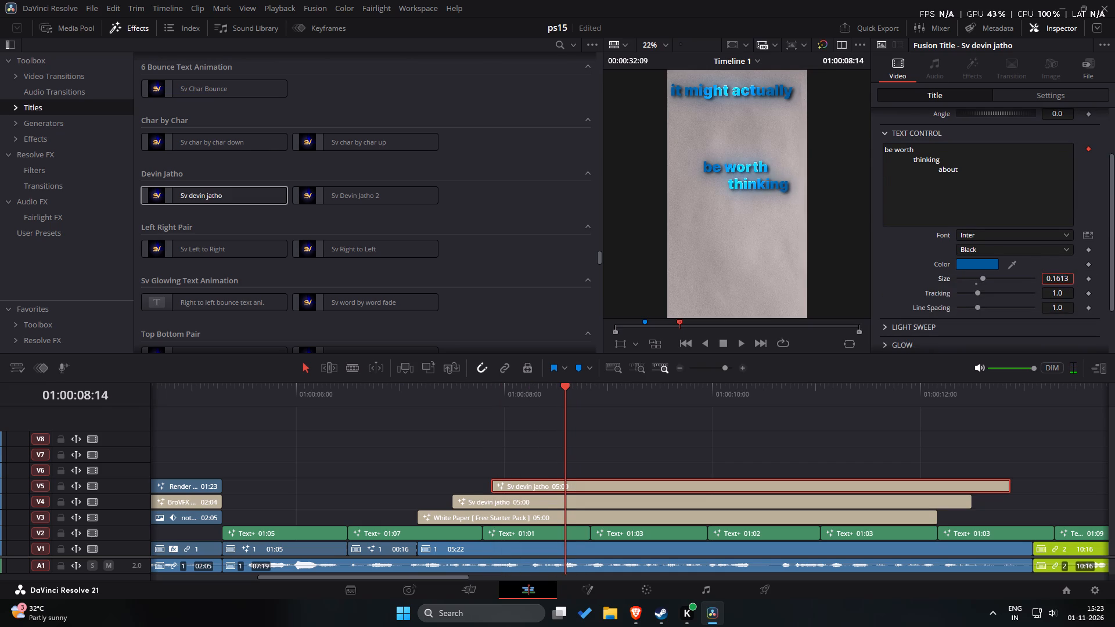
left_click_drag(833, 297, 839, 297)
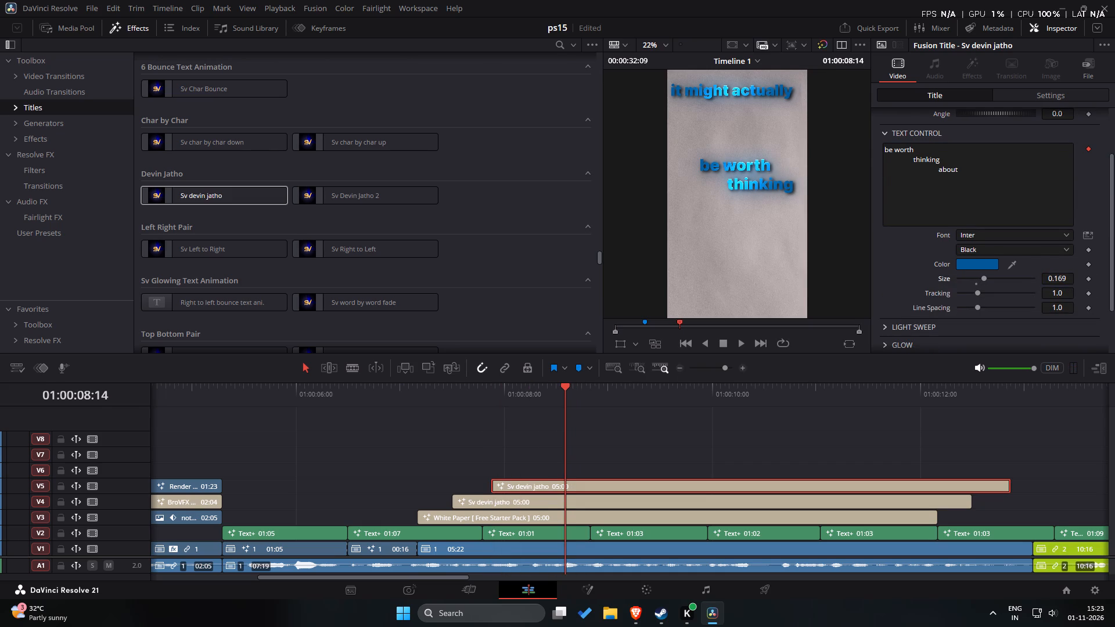
Move the V5 title's centre to about X 0.302, Y 0.684, below "it might actually", and play back the captions.
scroll(1019, 247, "up", 5)
left_click_drag(1052, 153, 587, 165)
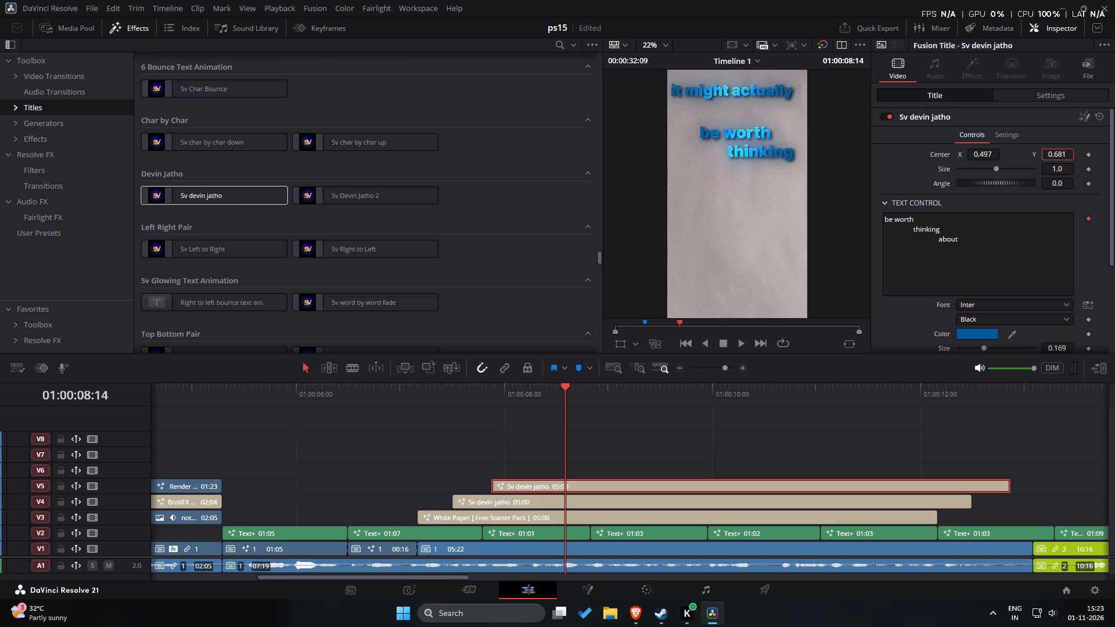
left_click_drag(587, 165, 588, 165)
left_click_drag(989, 156, 894, 170)
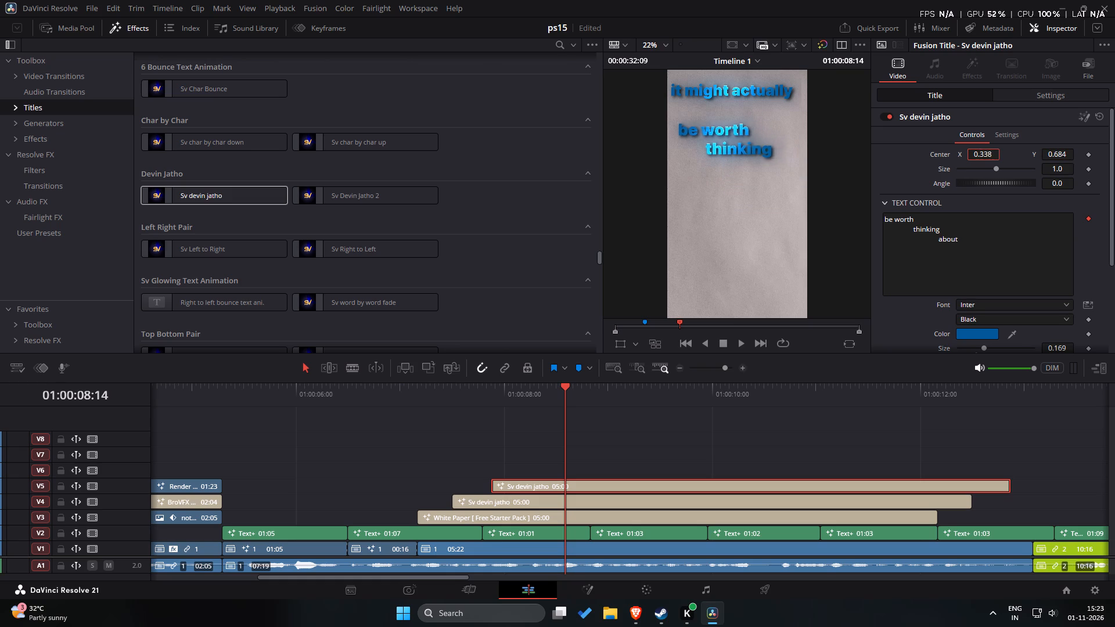
left_click_drag(894, 170, 876, 175)
left_click_drag(569, 393, 384, 412)
key("space")
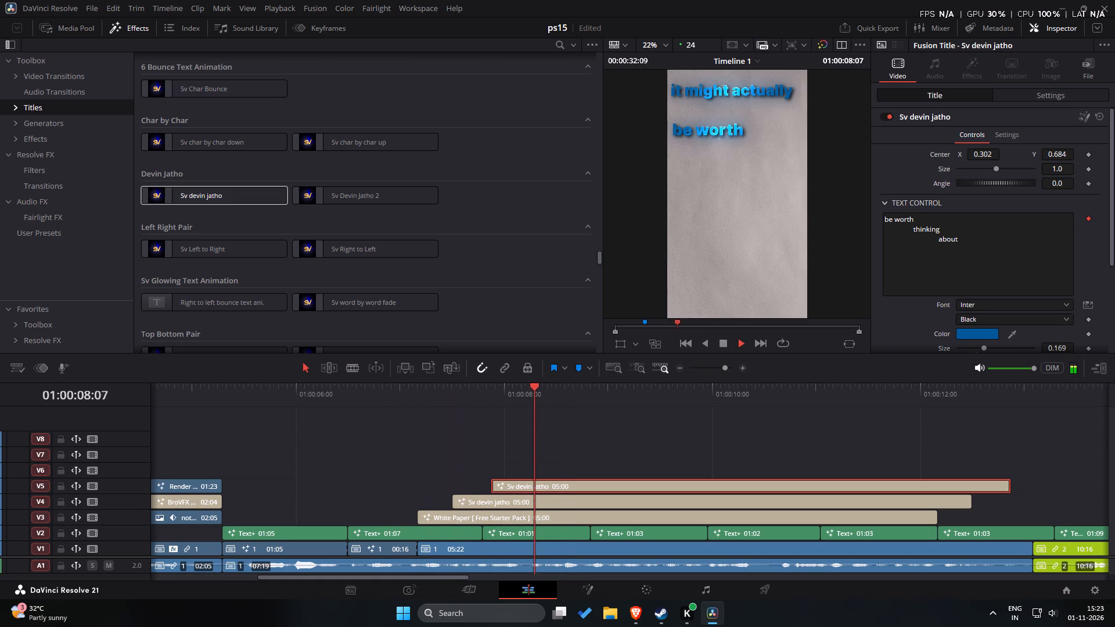
key("space")
key("space")
key("space")
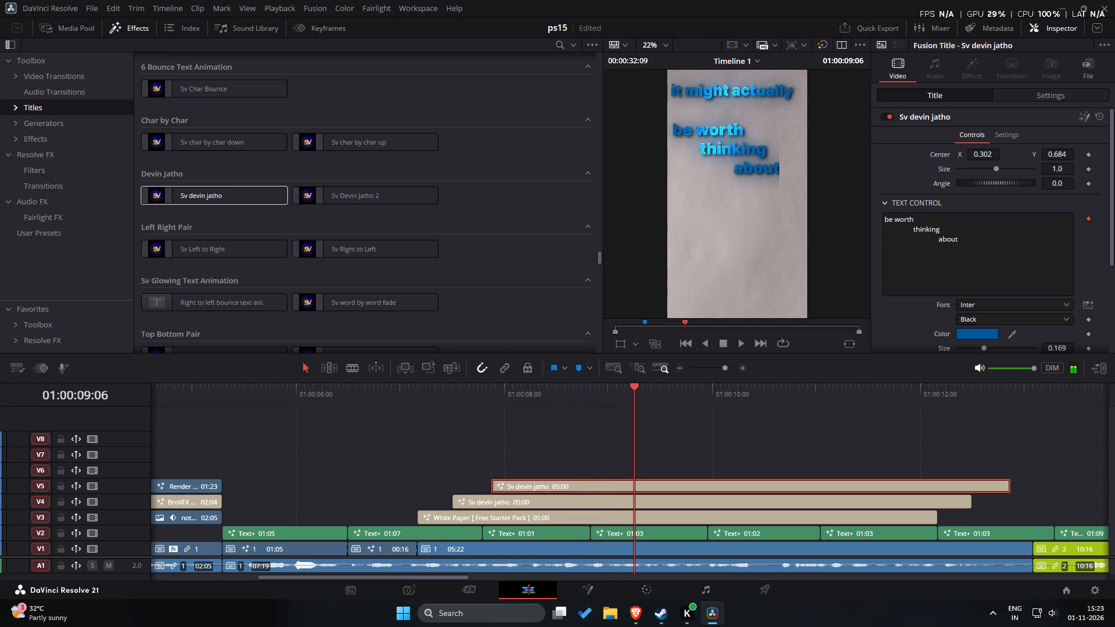
Try smaller and larger text sizes for the V5 title, settling on about 0.173.
scroll(990, 198, "down", 2)
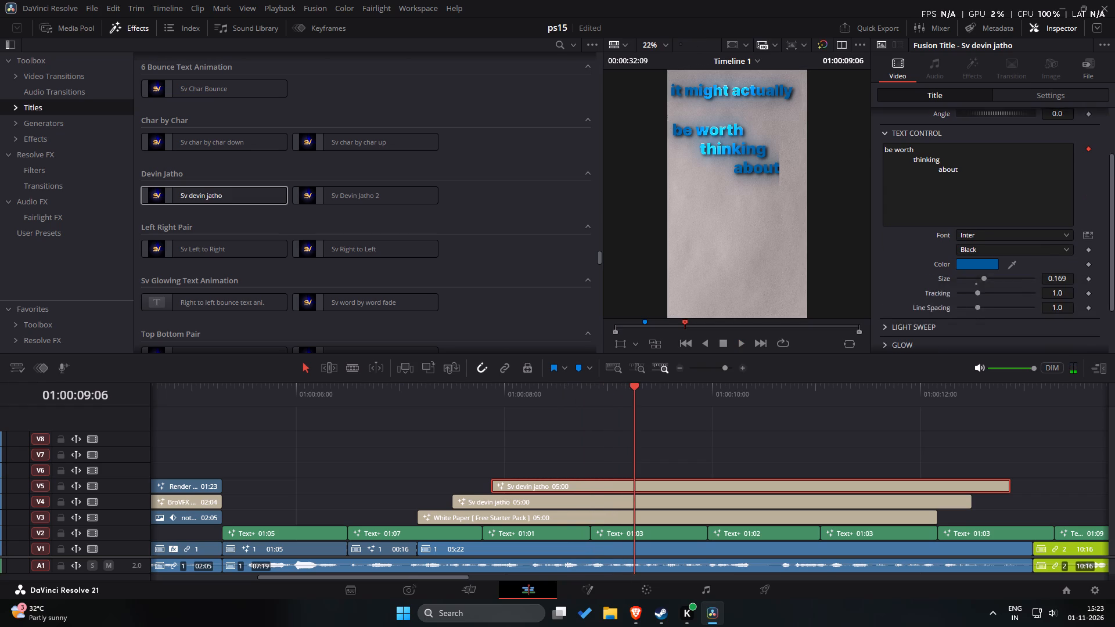
scroll(992, 204, "down", 2)
left_click_drag(985, 257, 979, 257)
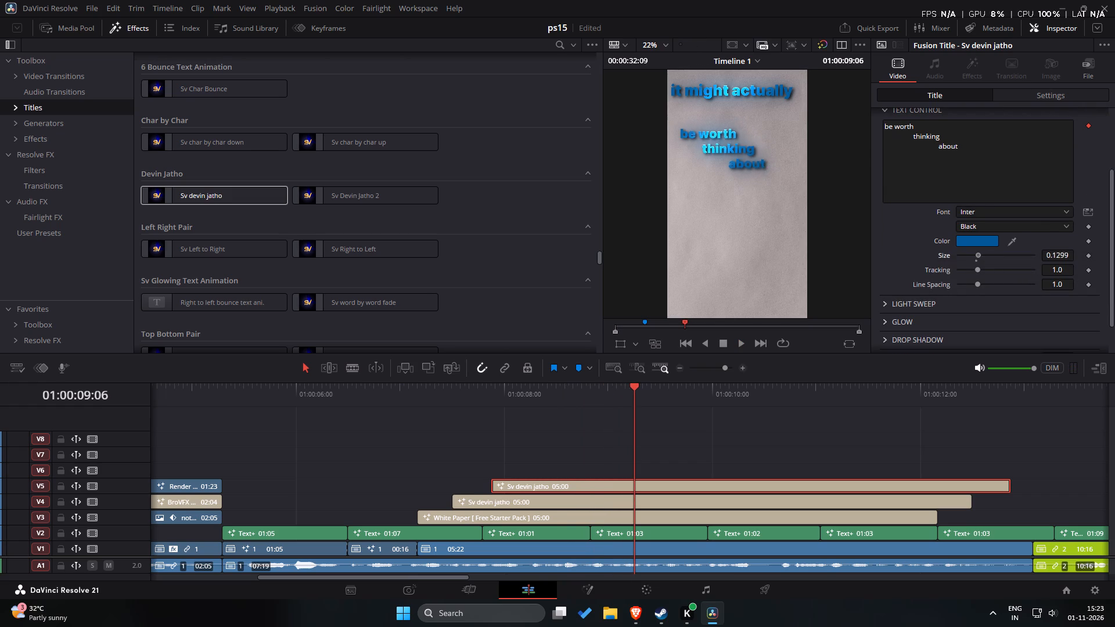
left_click_drag(979, 257, 991, 262)
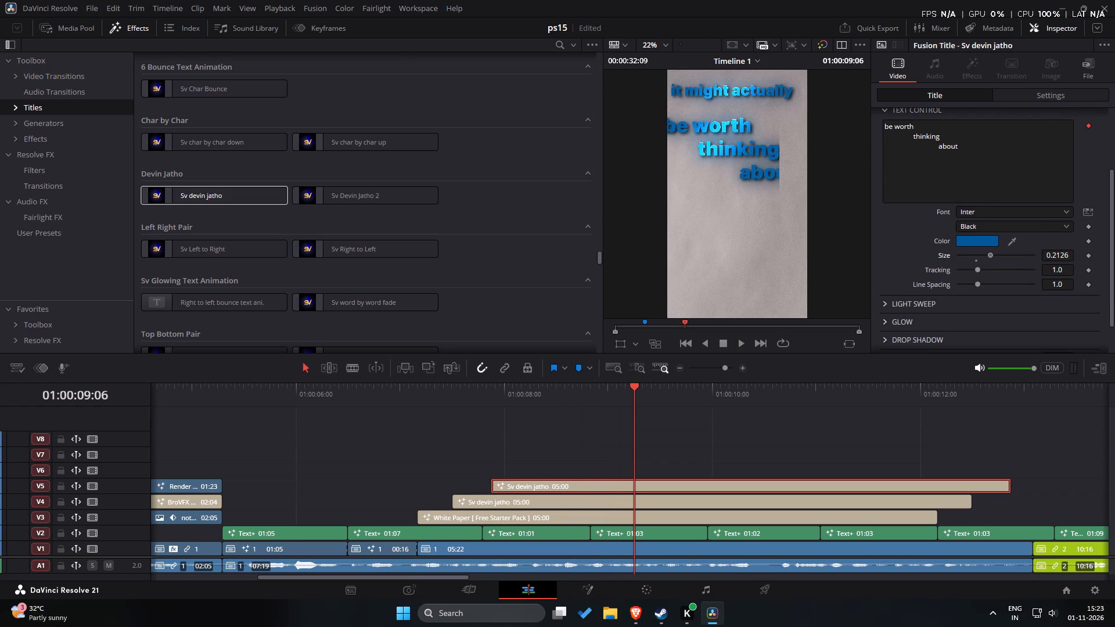
left_click_drag(991, 262, 985, 265)
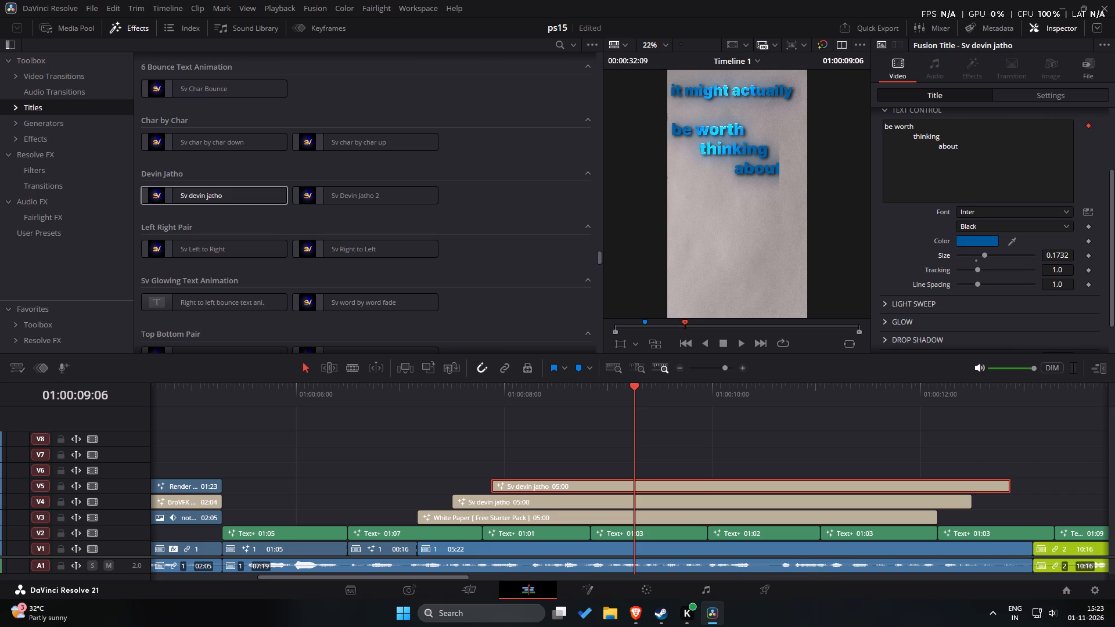
Remove most of the spaces before "about" in the V5 title so it starts just slightly further in than "be worth".
left_click(936, 153)
left_click(937, 151)
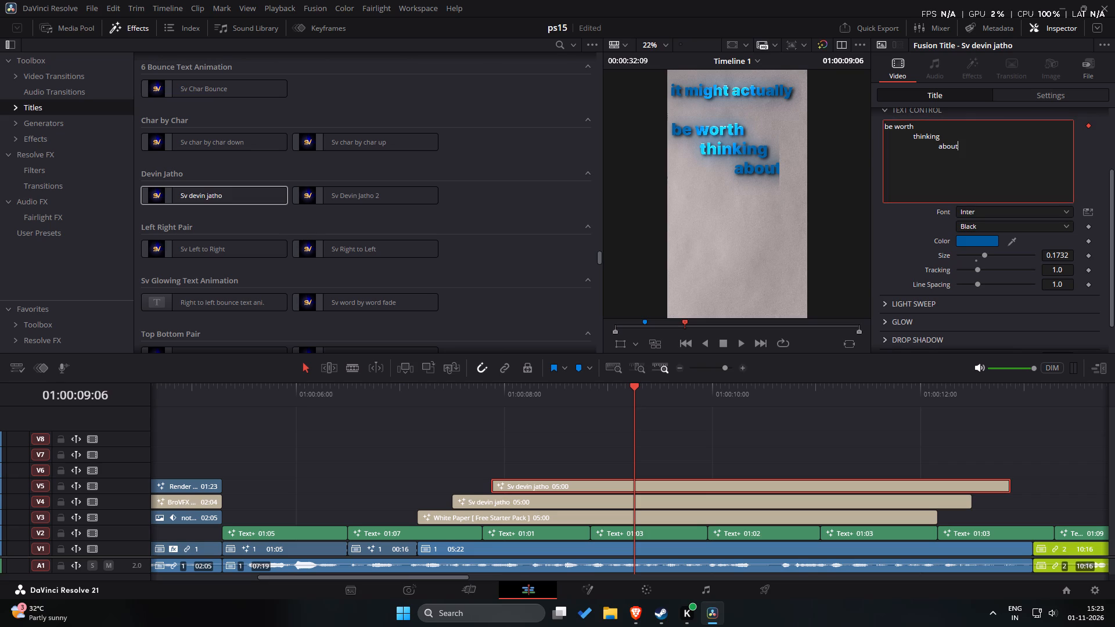
left_click(937, 148)
key("BackSpace")
key("BackSpace")
key("BackSpace")
key("BackSpace")
key("BackSpace")
key("BackSpace")
key("BackSpace")
key("BackSpace")
key("BackSpace")
key("BackSpace")
key("BackSpace")
key("BackSpace")
key("BackSpace")
key("BackSpace")
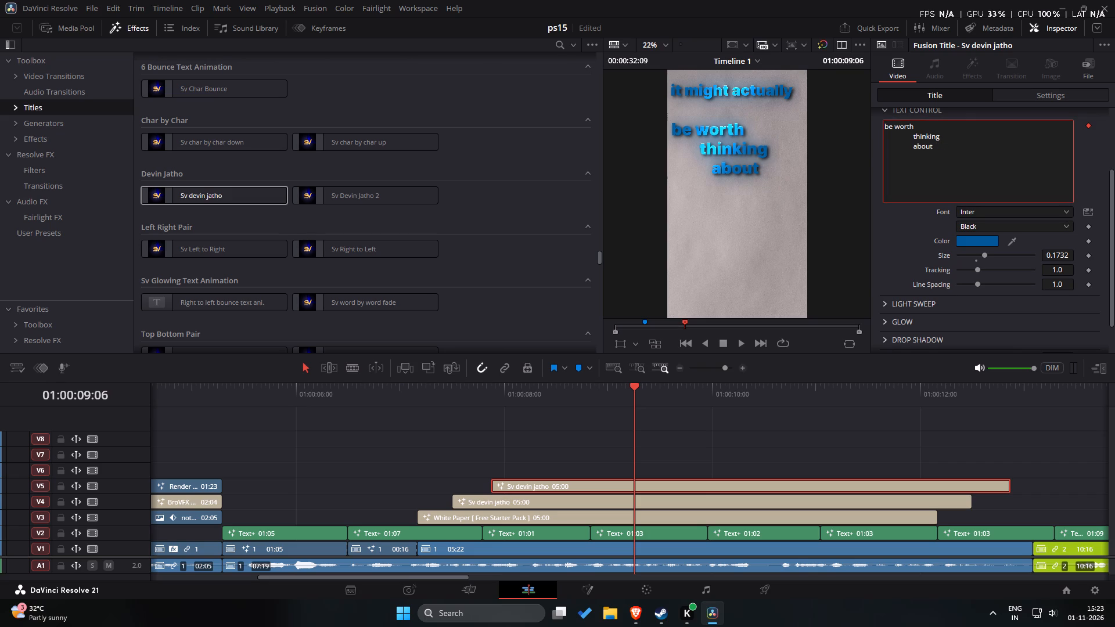
key("BackSpace")
key("BackSpace")
key("BackSpace")
key("BackSpace")
key("BackSpace")
key("BackSpace")
key("BackSpace")
key("BackSpace")
key("BackSpace")
key("BackSpace")
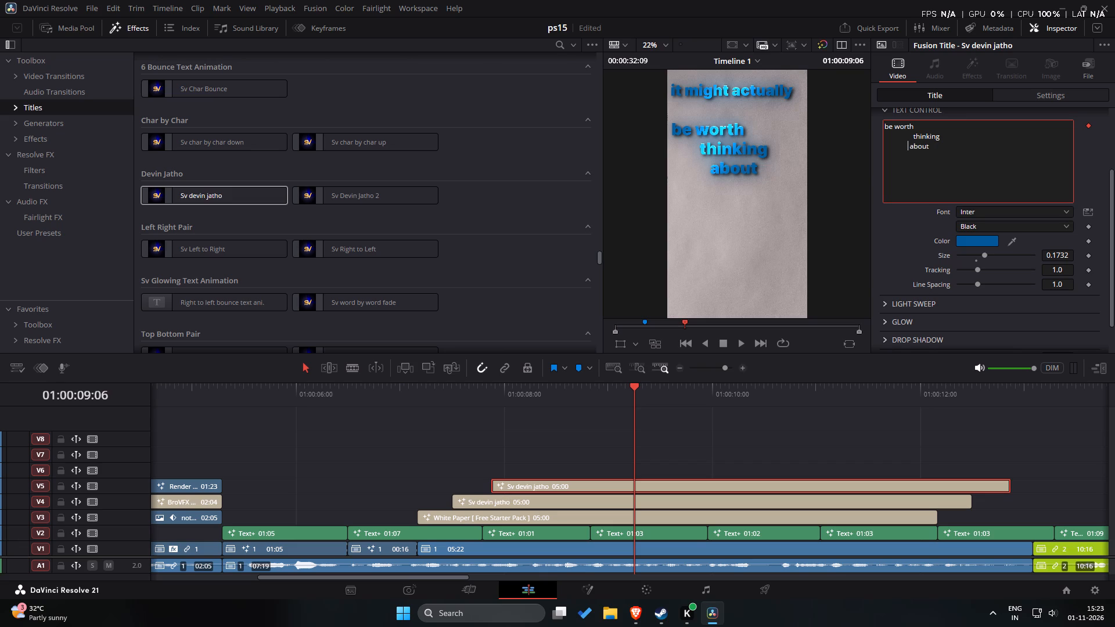
key("BackSpace")
key("BackSpace")
key("BackSpace")
key("BackSpace")
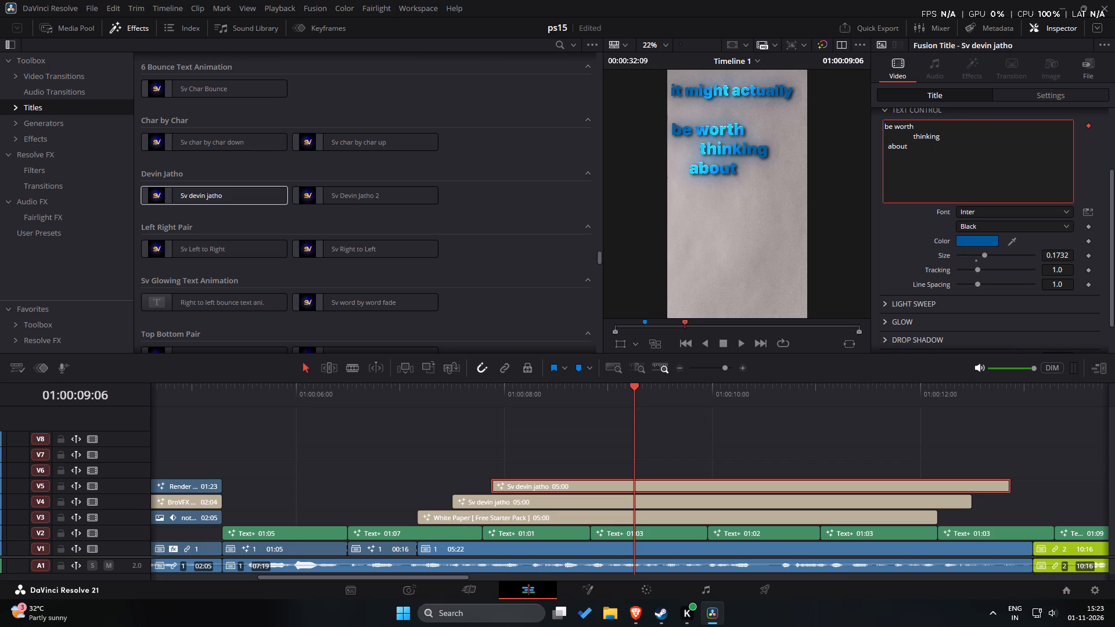
Play back the captions, split the V4 and V5 titles at 01:00:08:21, and delete their parts after that point.
left_click_drag(628, 394, 430, 406)
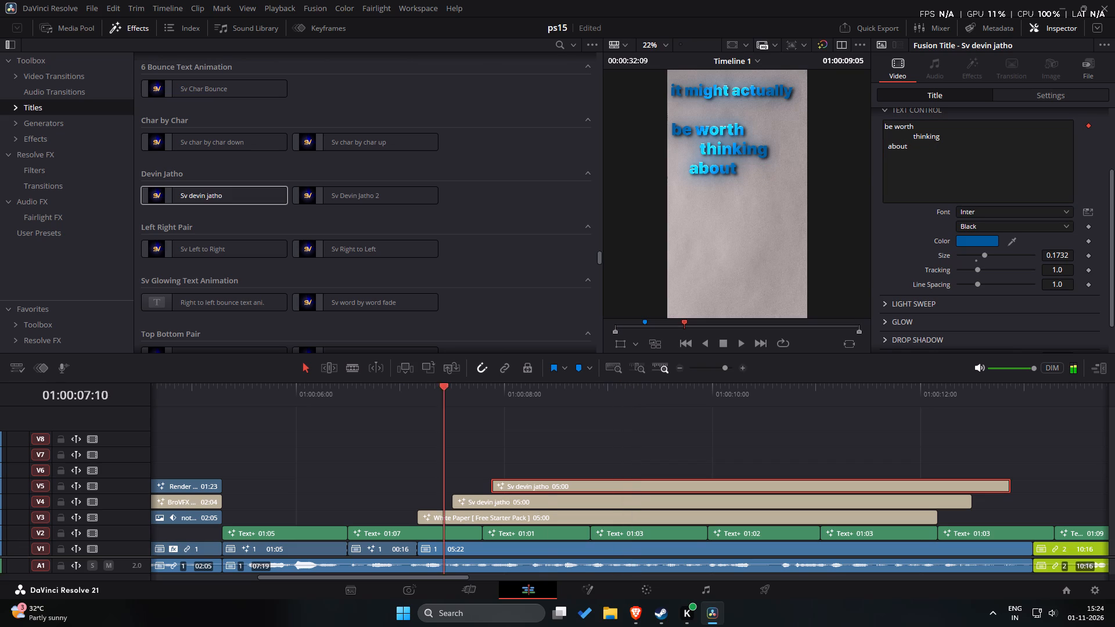
left_click_drag(430, 406, 382, 409)
key("space")
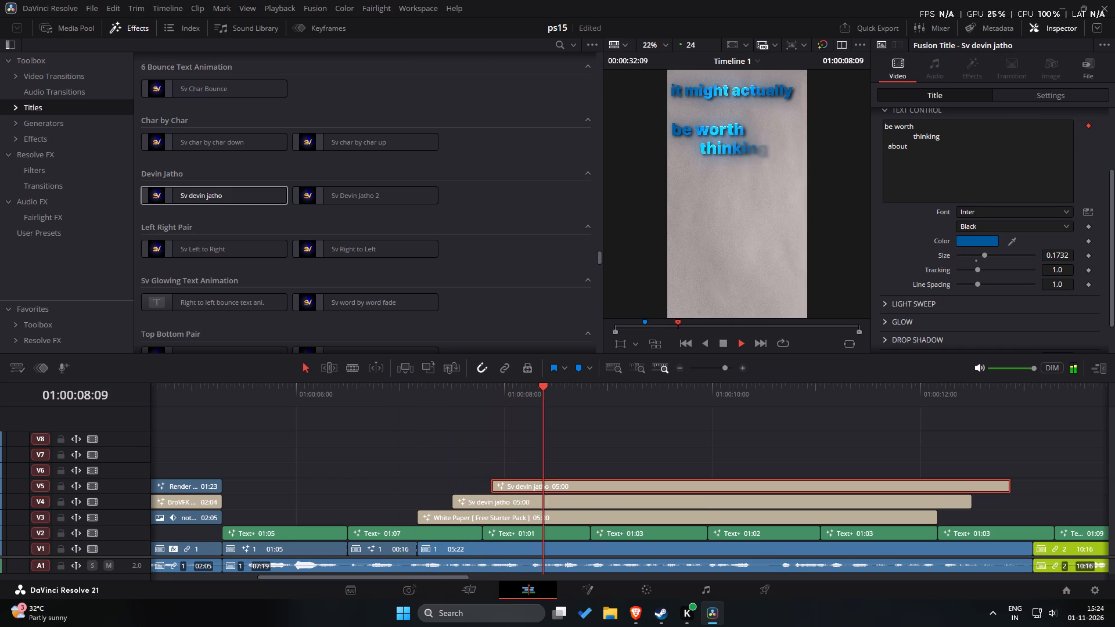
key("space")
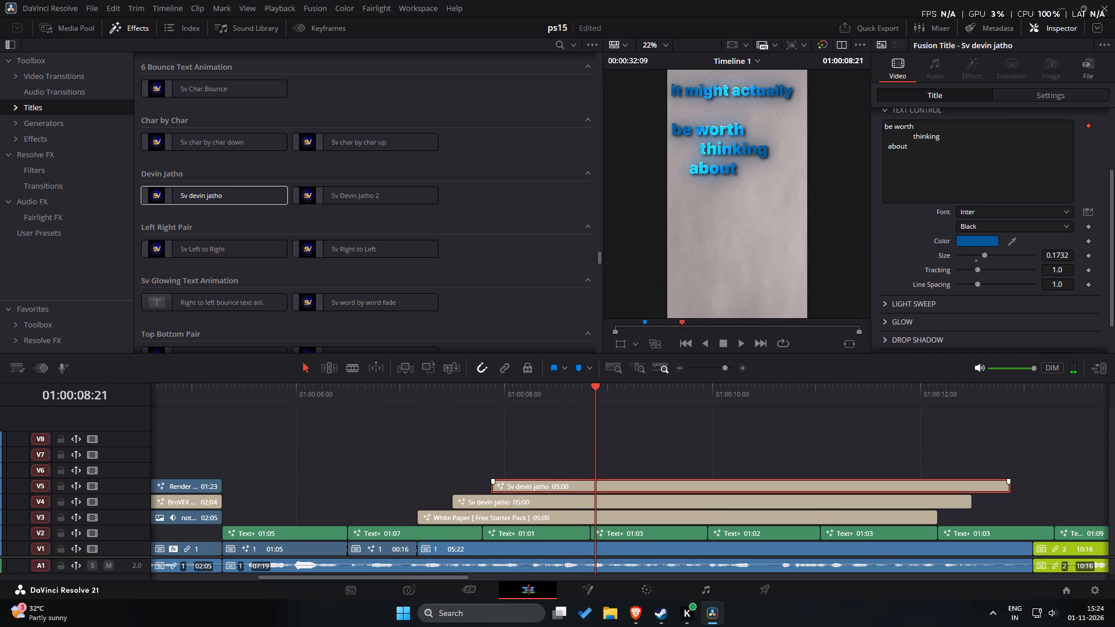
left_click_drag(627, 459, 628, 506)
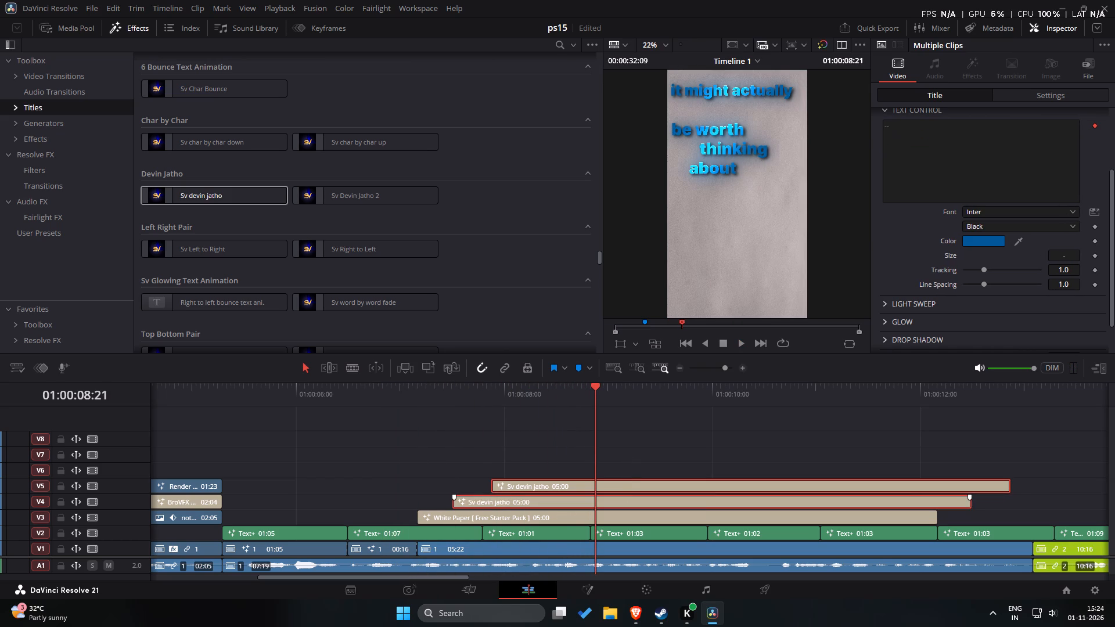
key("ctrl+b")
left_click_drag(632, 463, 634, 493)
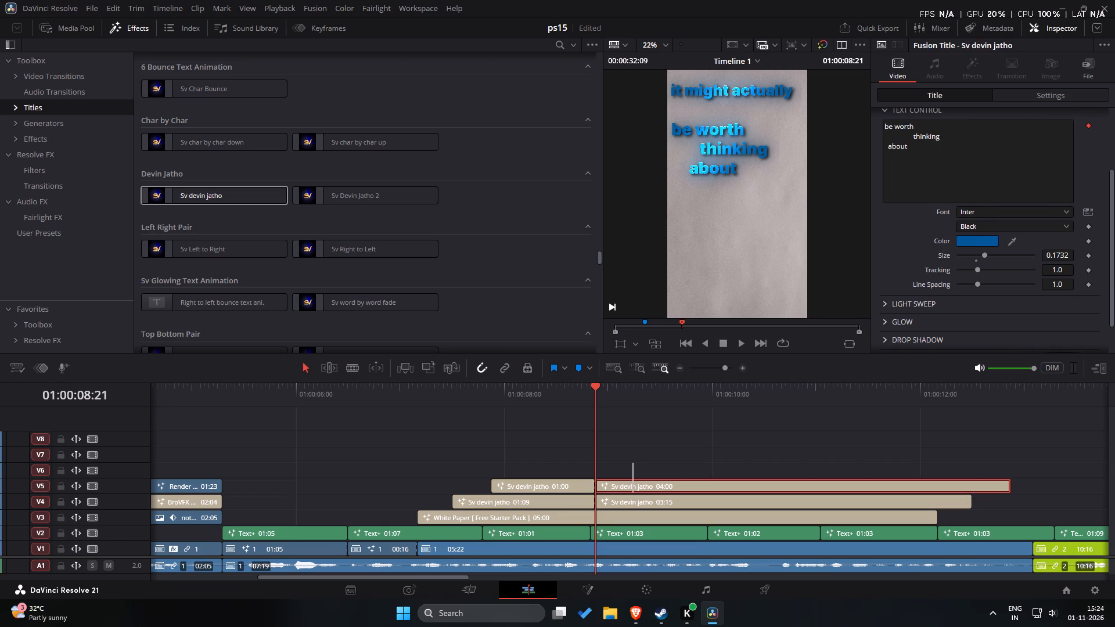
left_click_drag(634, 493, 634, 500)
key("BackSpace")
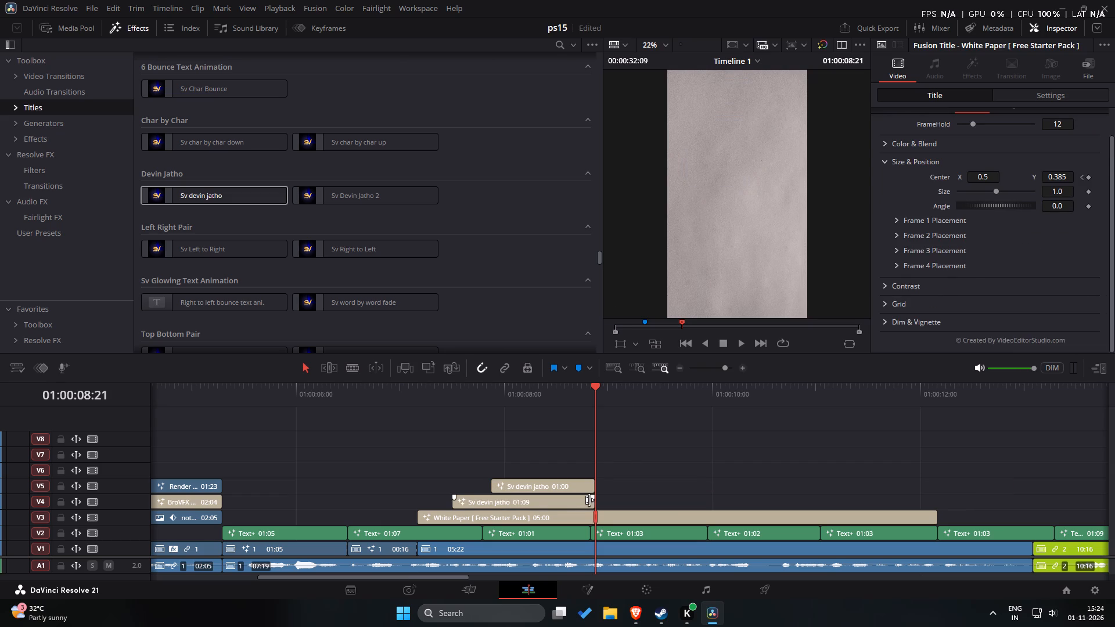
left_click(589, 500)
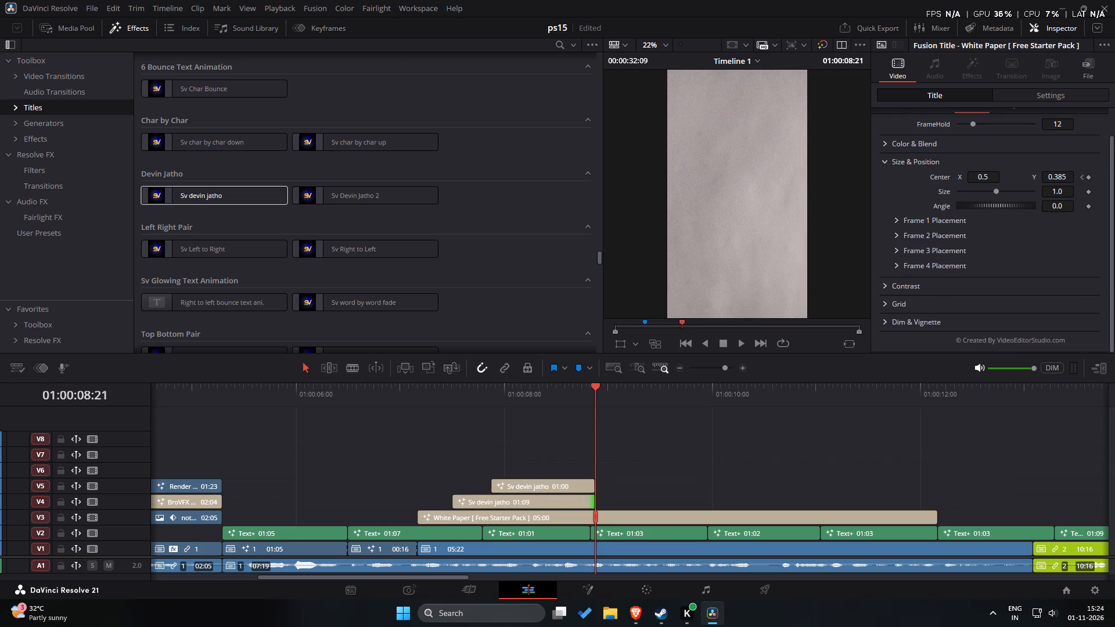
left_click(644, 478)
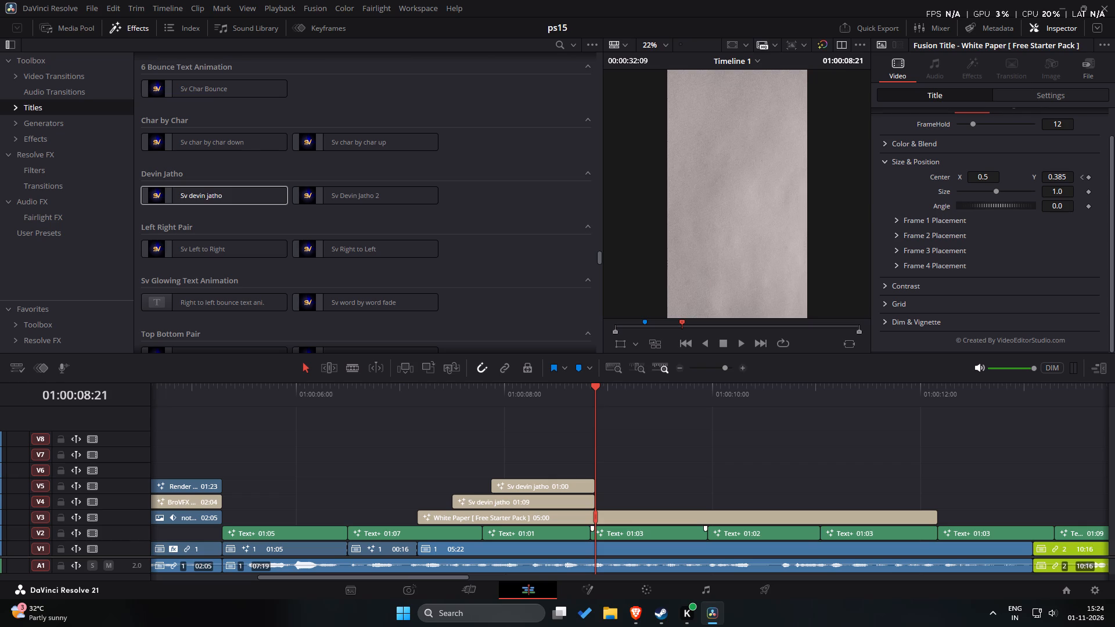
Duplicate the trimmed "be worth thinking about" title from V5 onto V6, directly above the original.
left_click(568, 488)
left_click_drag(568, 488, 566, 471, "alt")
left_click(566, 471)
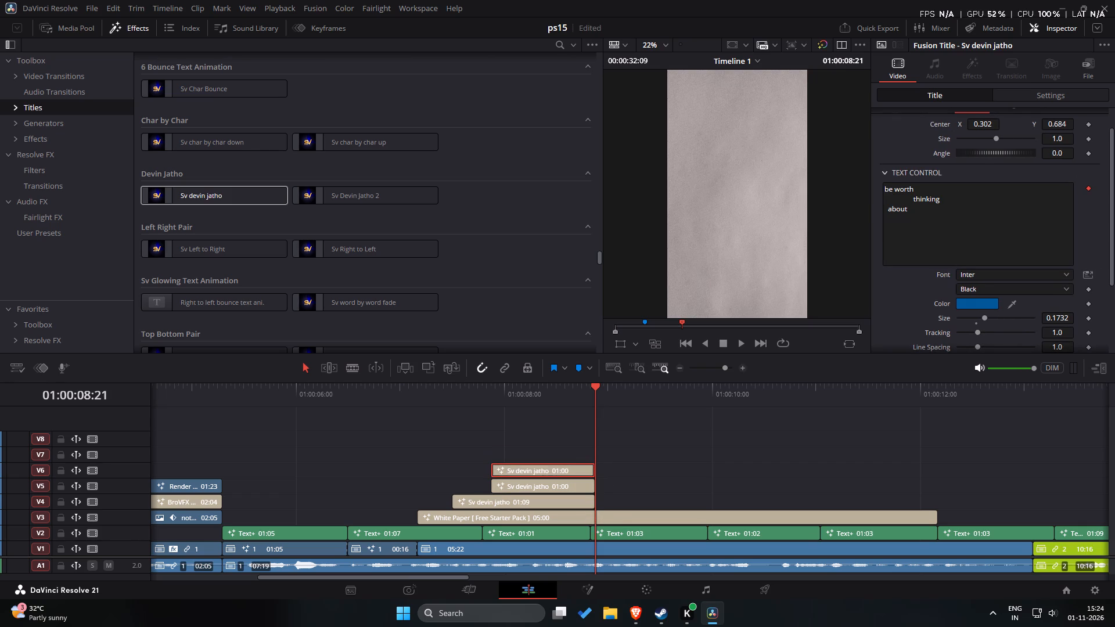
Select the full text "what you want to accomplish" in the V2 Text+ caption starting near 01:00:08:21.
left_click(650, 531)
left_click_drag(995, 172, 831, 167)
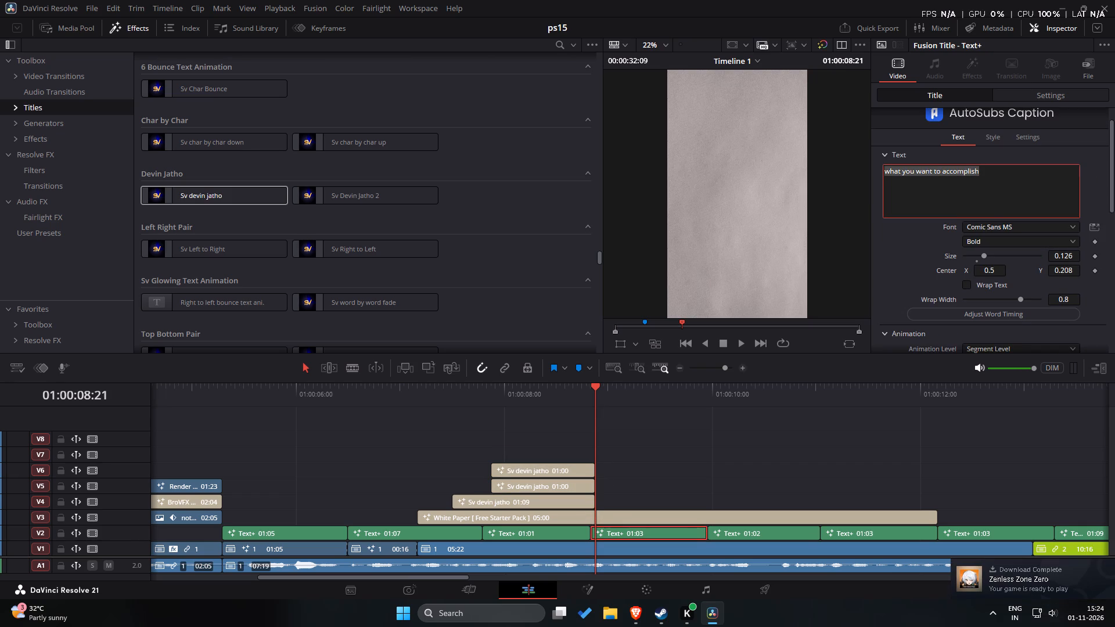
left_click(1013, 574)
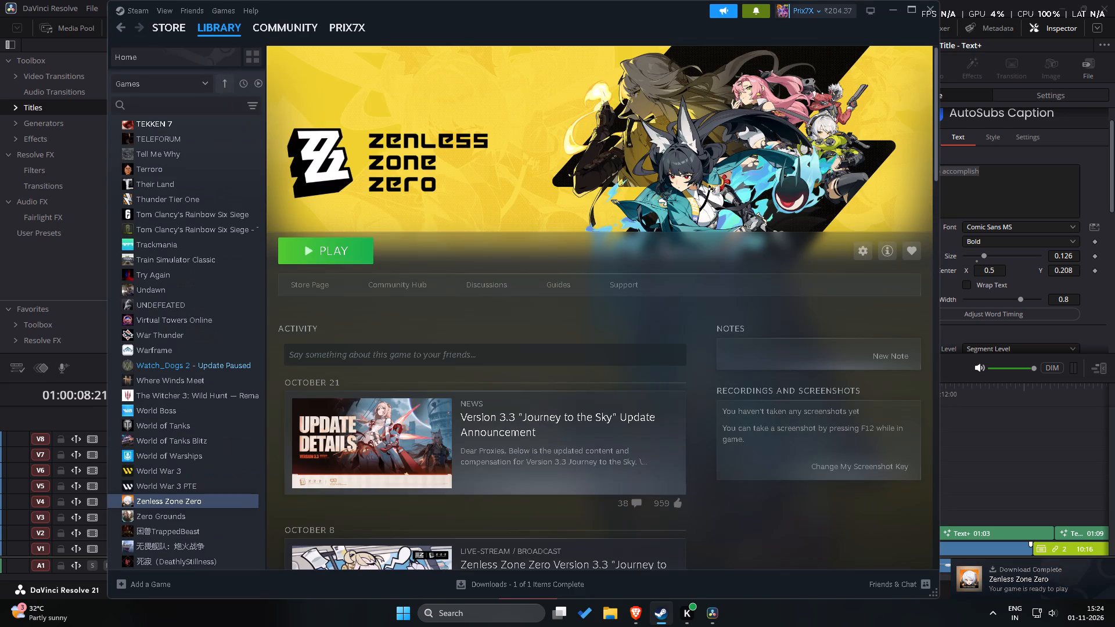
left_click(714, 615)
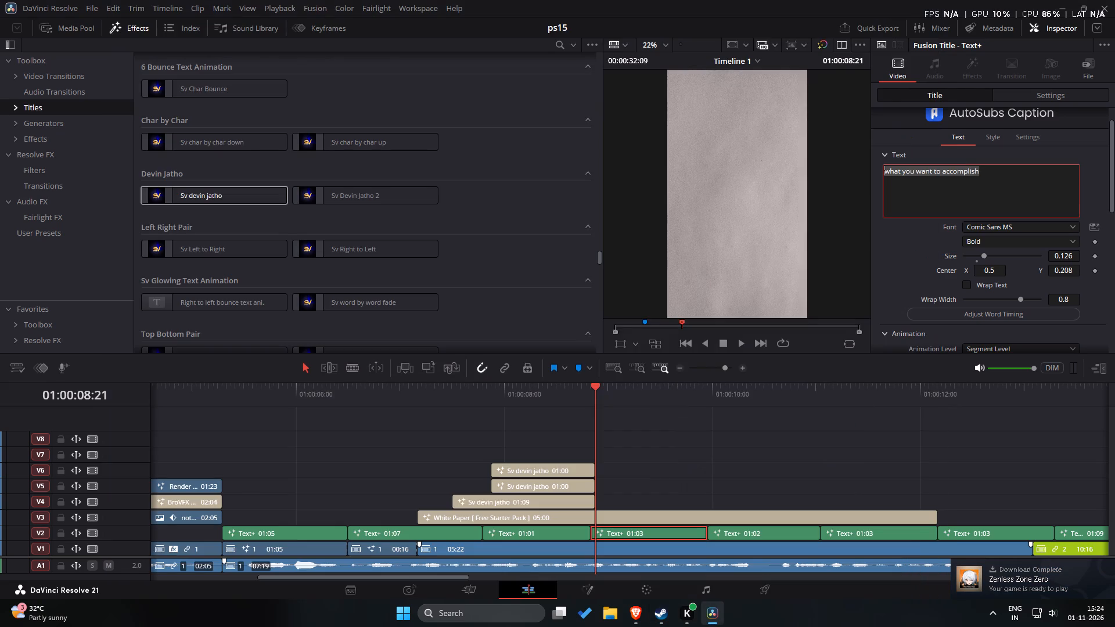